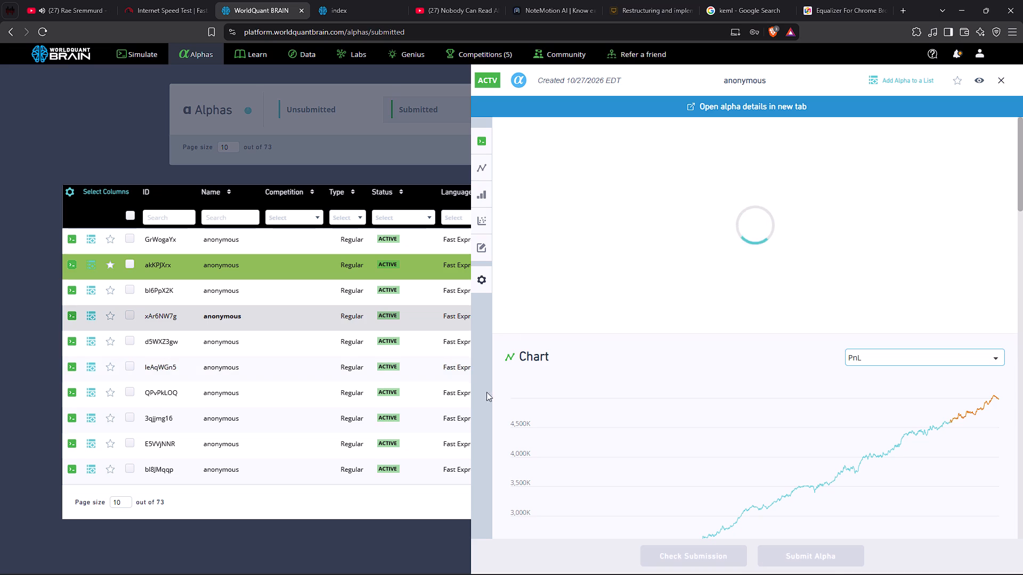
Examine the IS and OS summaries and PnL charts of the submitted alphas xAr6NW7g and d5WXZ3gw.
scroll(815, 303, down, 12)
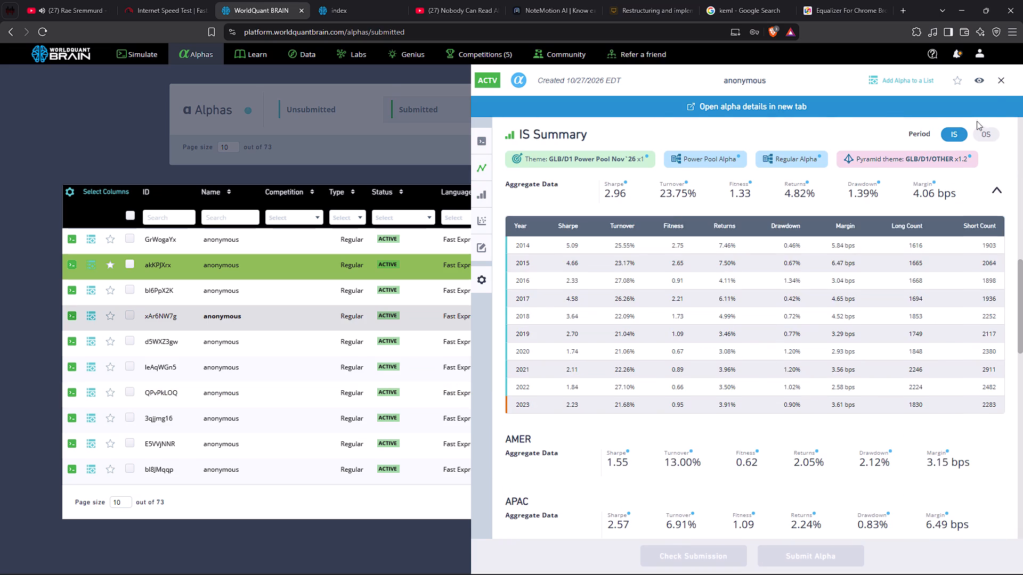
click(989, 128)
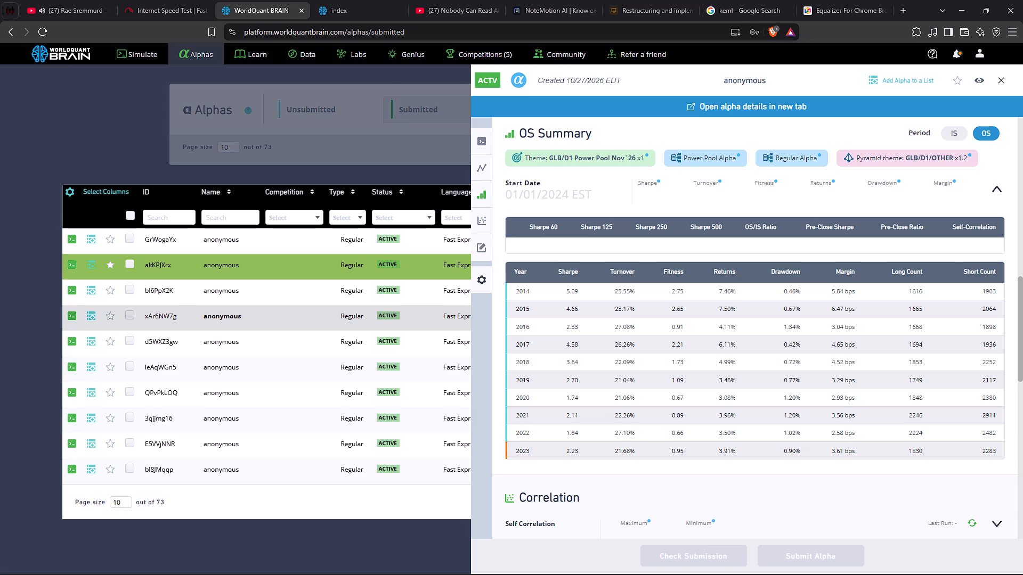
scroll(801, 254, up, 8)
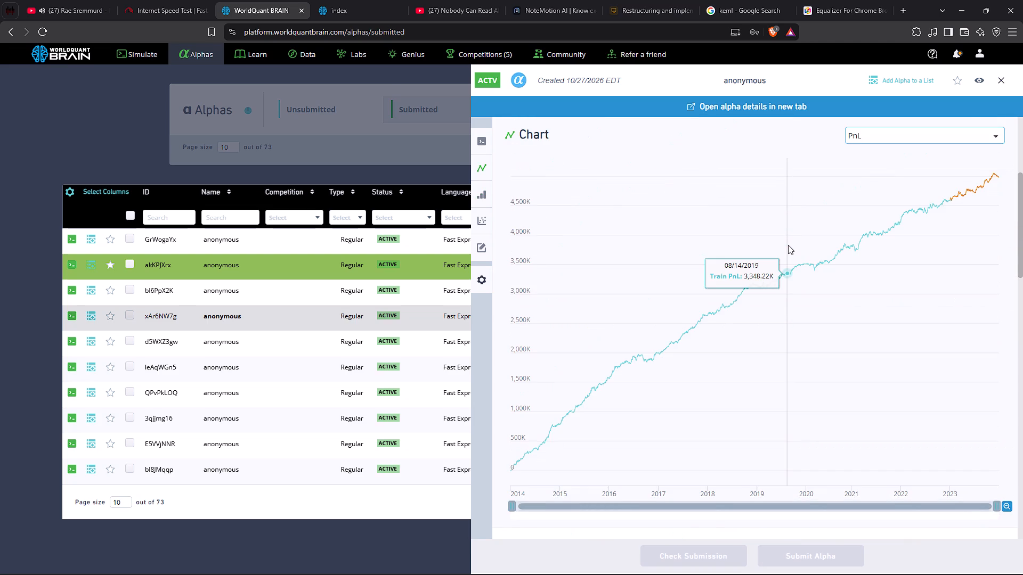
scroll(788, 245, up, 3)
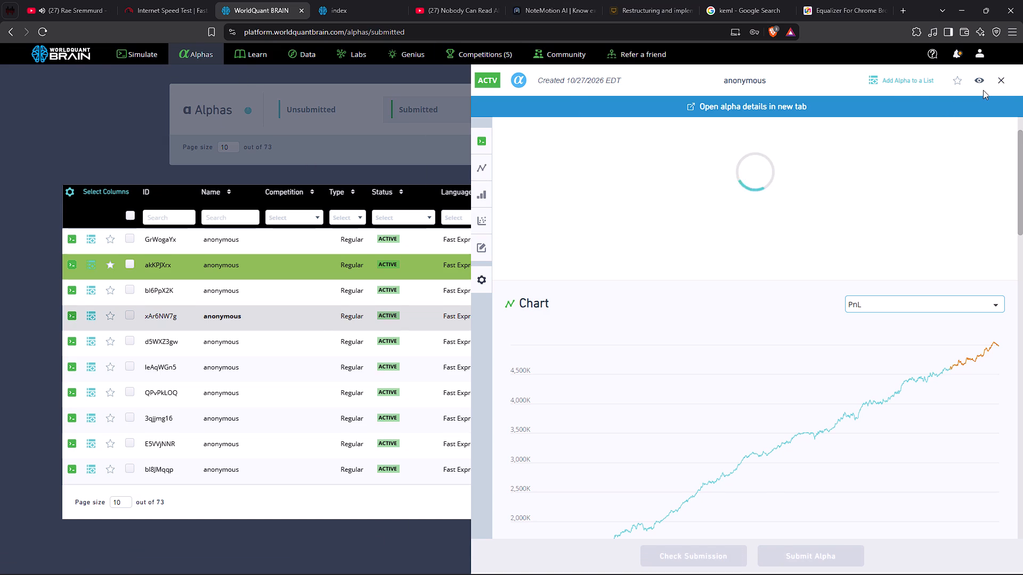
click(1000, 80)
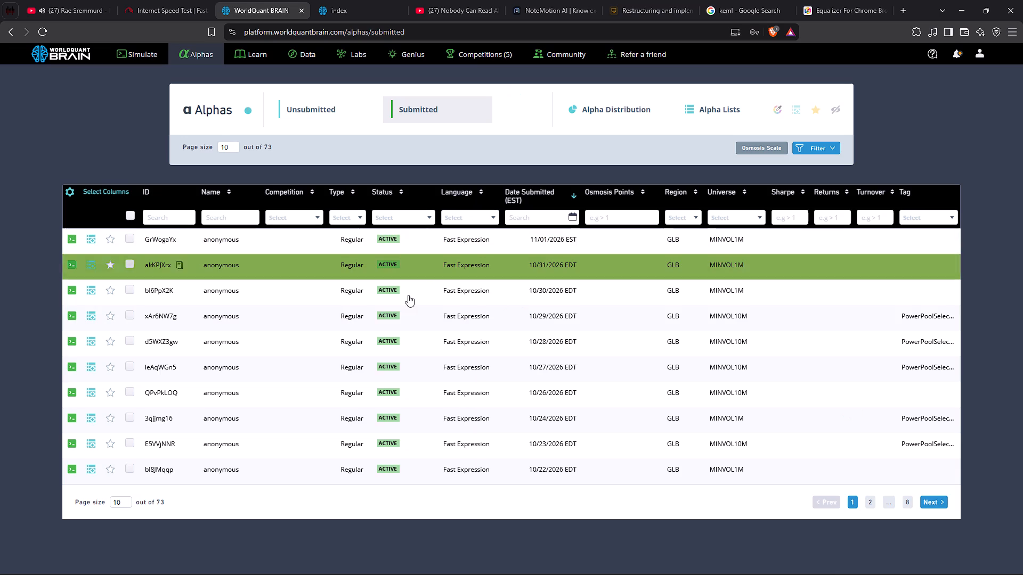
click(418, 342)
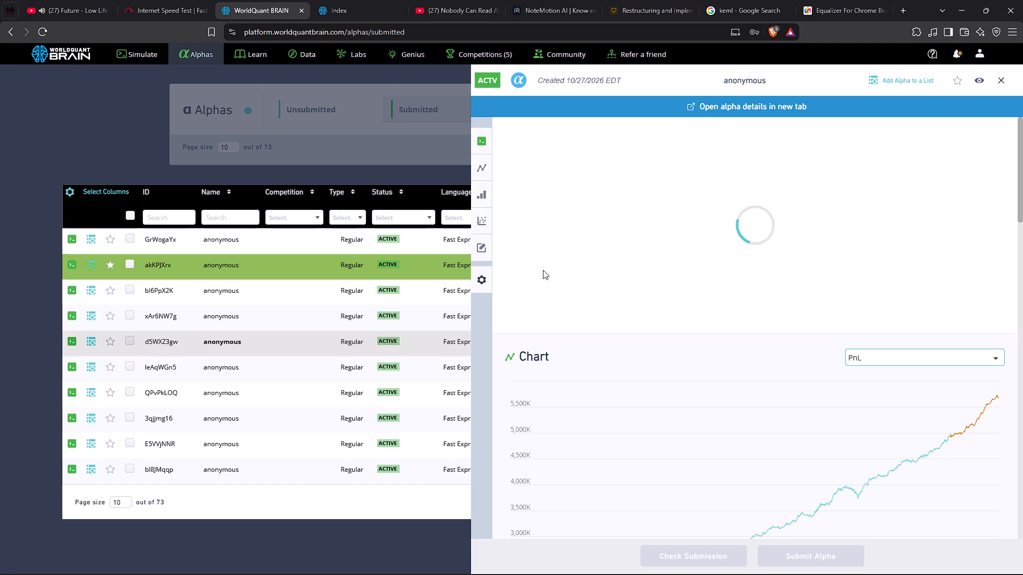
scroll(539, 268, down, 5)
scroll(697, 299, down, 5)
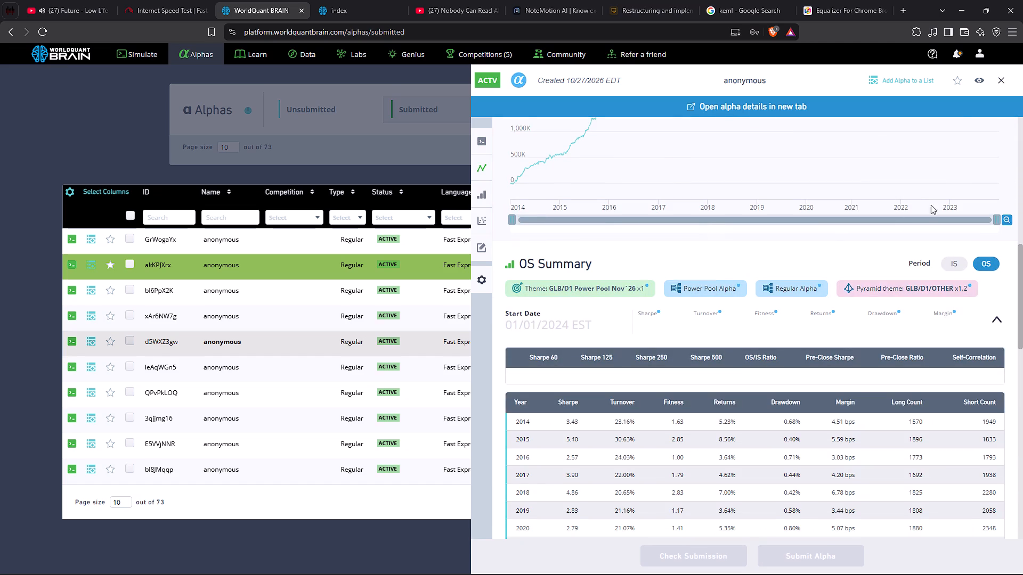
Copy Simulation 2's whole alpha expression from Google Chrome into the empty Simulation 1 editor in Brave, skipping the welcome tour.
key(alt+Tab)
key(alt+Tab)
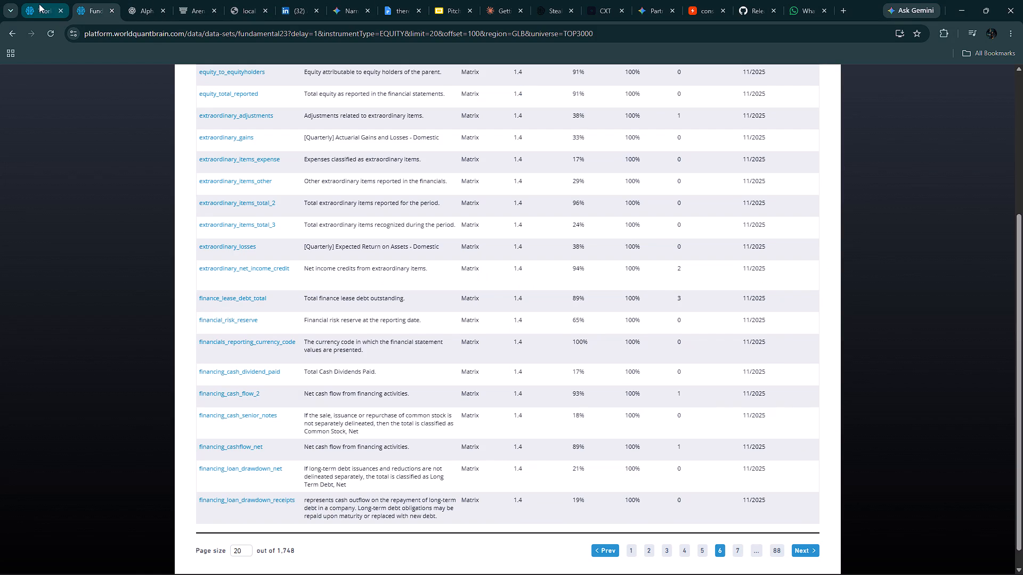
click(39, 4)
click(283, 207)
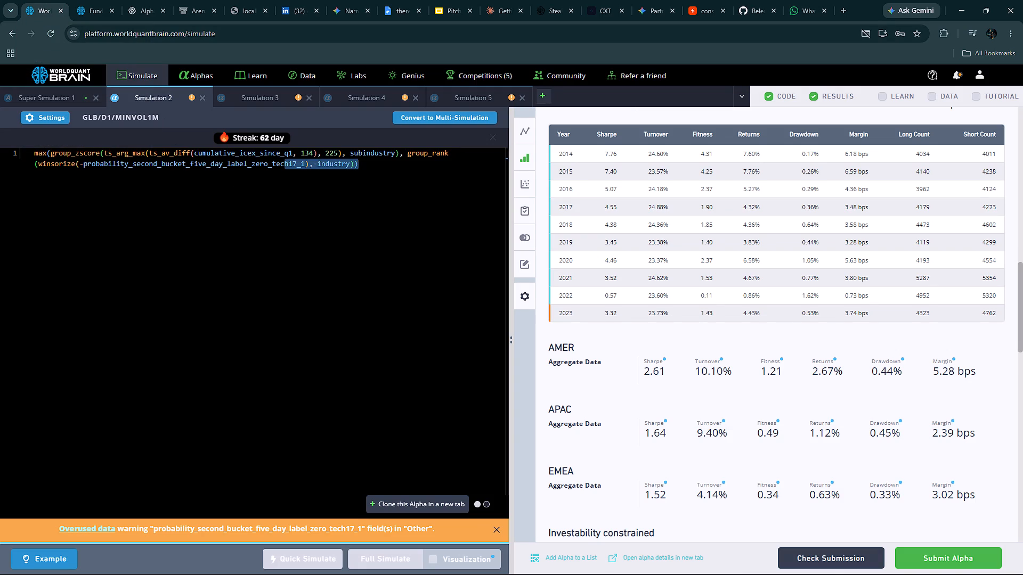
key(ctrl+a)
key(ctrl+c)
key(alt+Tab)
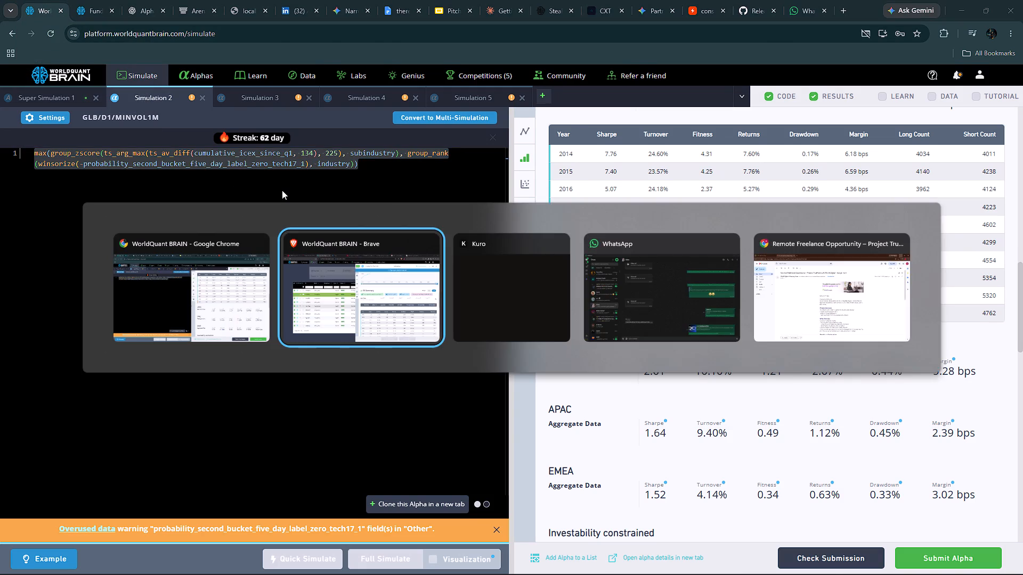
scroll(771, 213, up, 9)
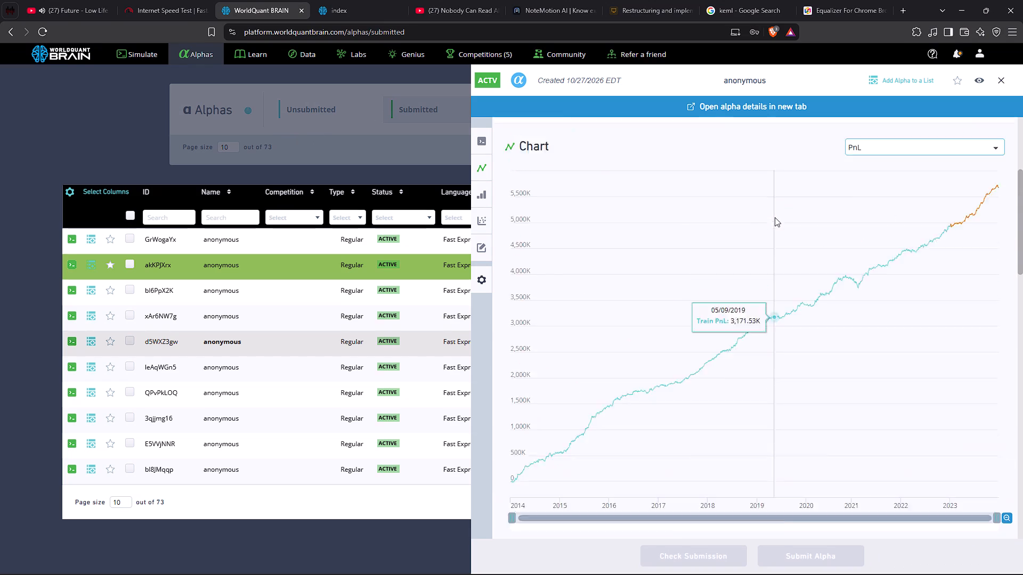
scroll(775, 217, up, 11)
click(124, 52)
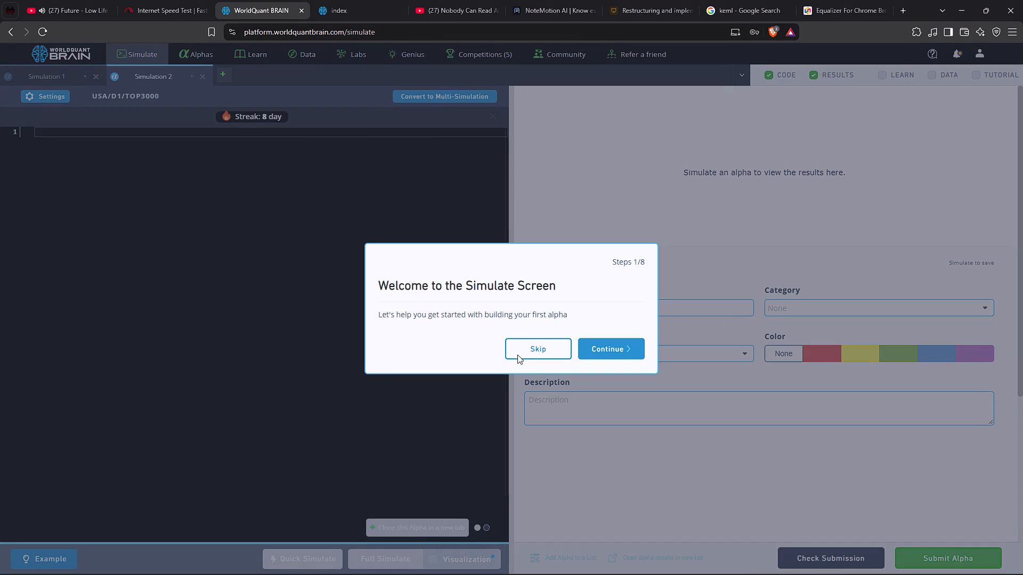
click(517, 354)
click(187, 192)
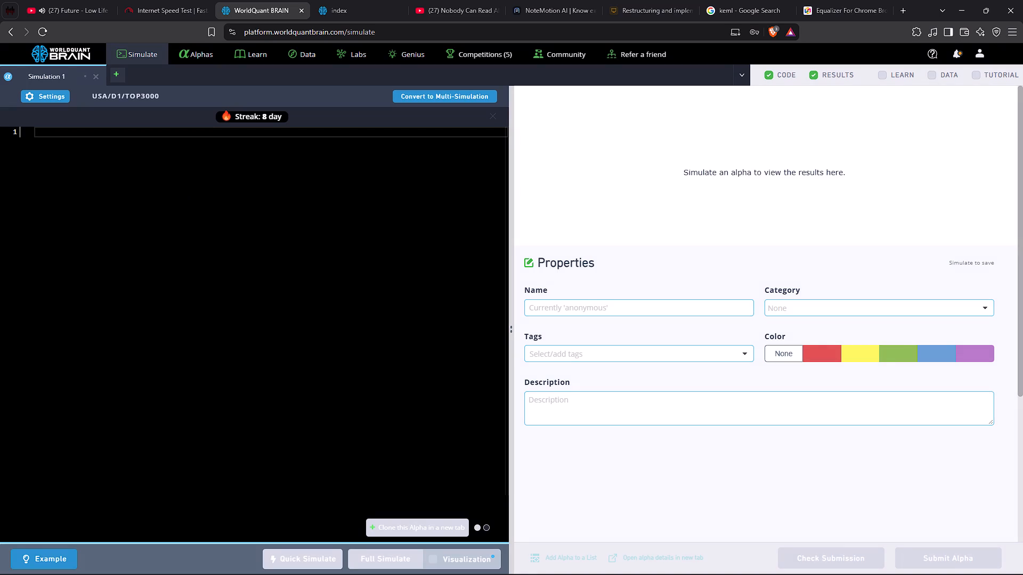
click(186, 192)
key(ctrl+v)
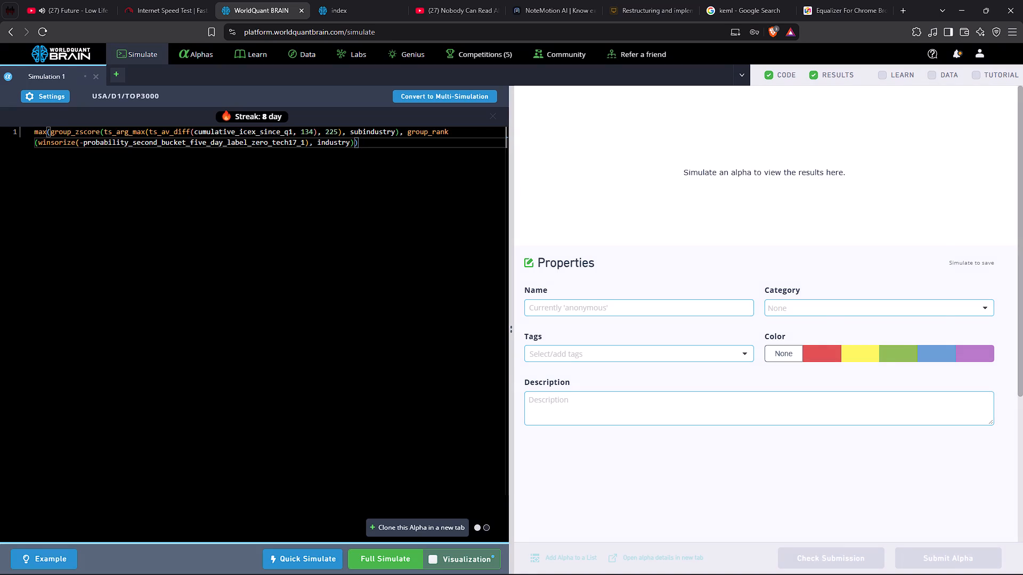
Check Simulation 2's settings in Chrome and set Simulation 1's region to GLB and universe to MINVOL1M in Brave.
key(alt+Tab)
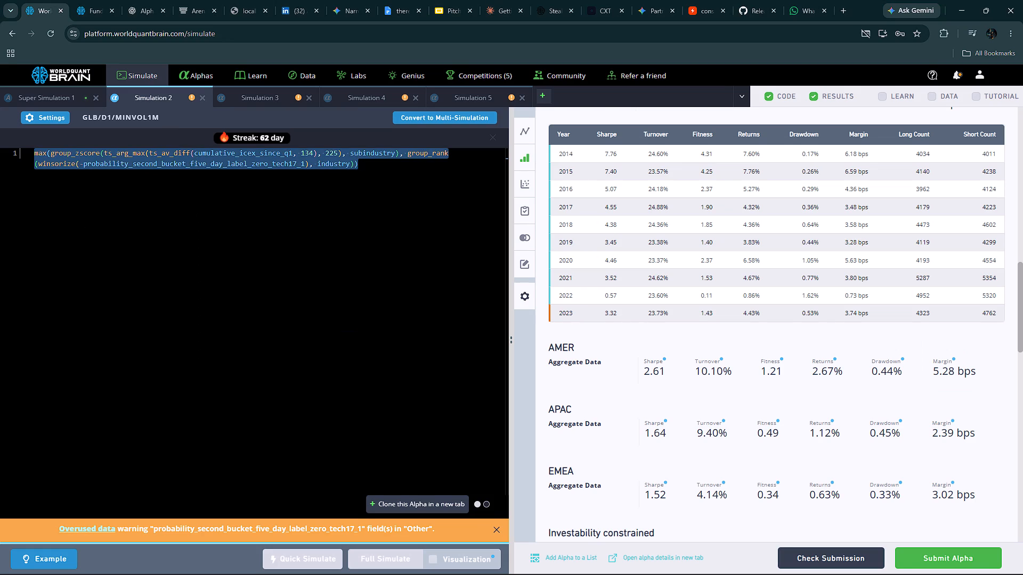
click(281, 217)
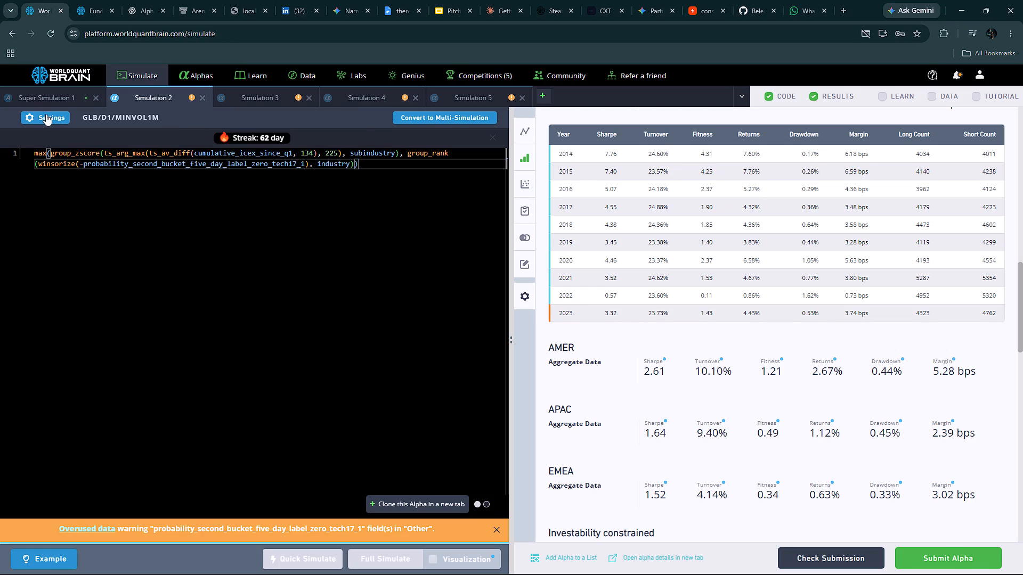
click(46, 114)
key(alt+Tab)
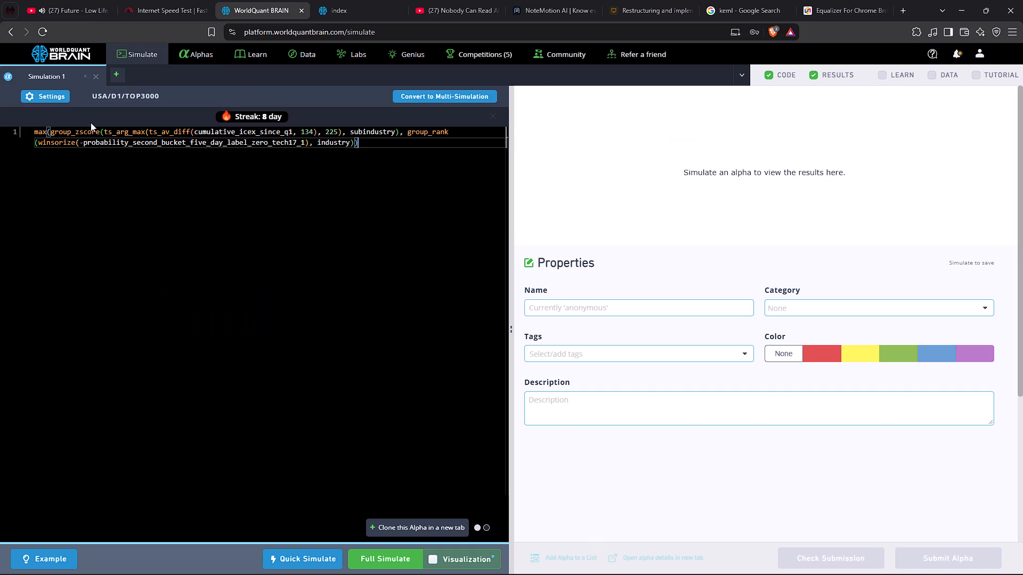
click(58, 97)
click(72, 208)
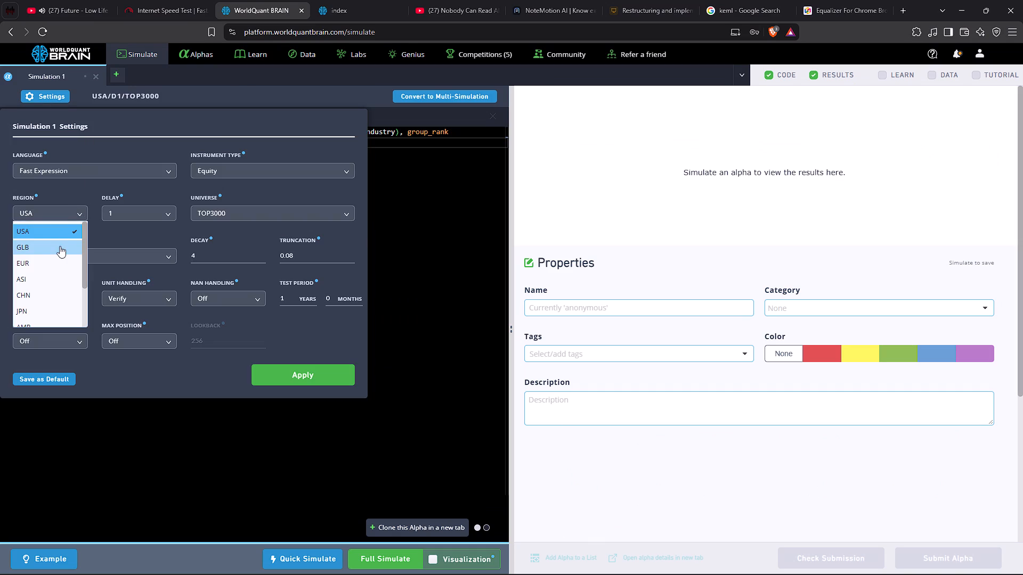
click(55, 247)
click(260, 209)
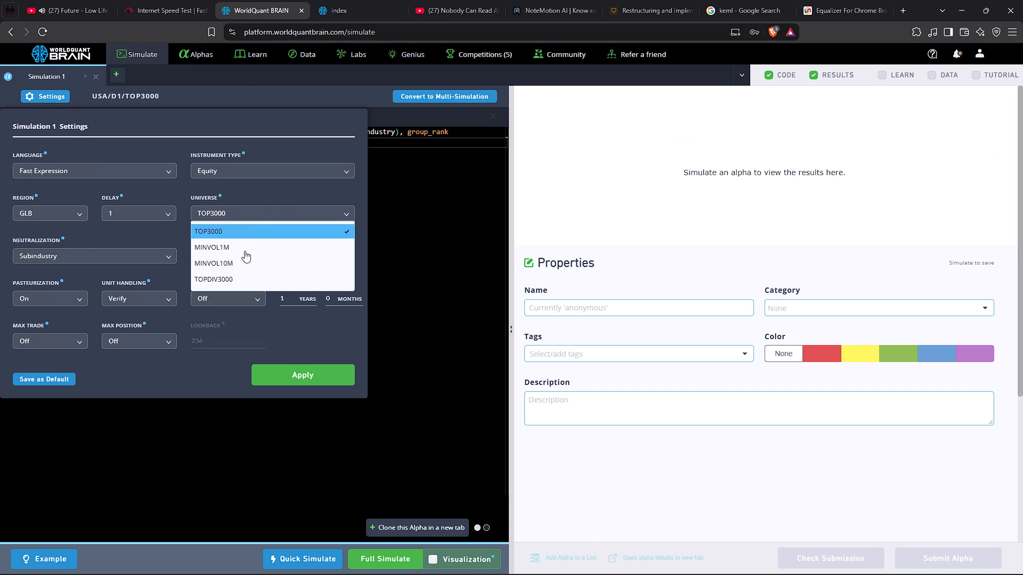
click(245, 251)
Compare with Simulation 2's settings in Chrome, set Simulation 1's neutralization to Statistical in Brave, and apply the settings.
key(alt+Tab)
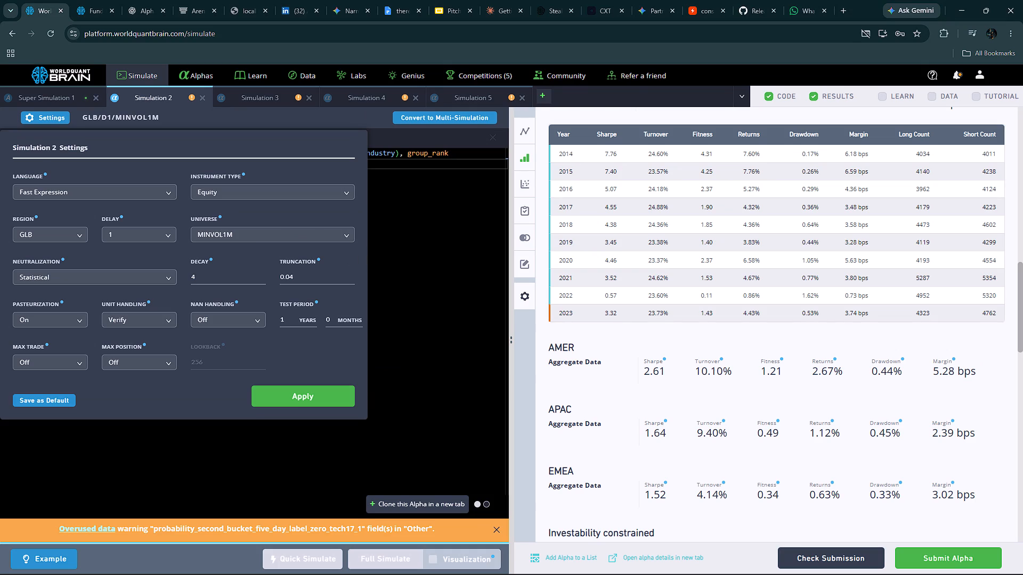
key(alt+Tab)
key(alt+Tab)
key(alt+Tab)
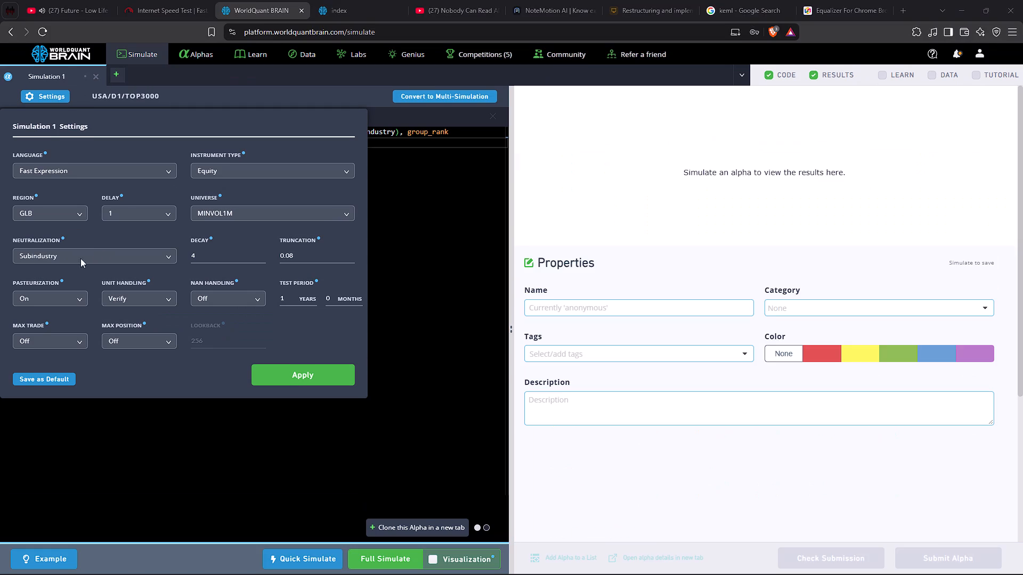
click(85, 256)
click(82, 306)
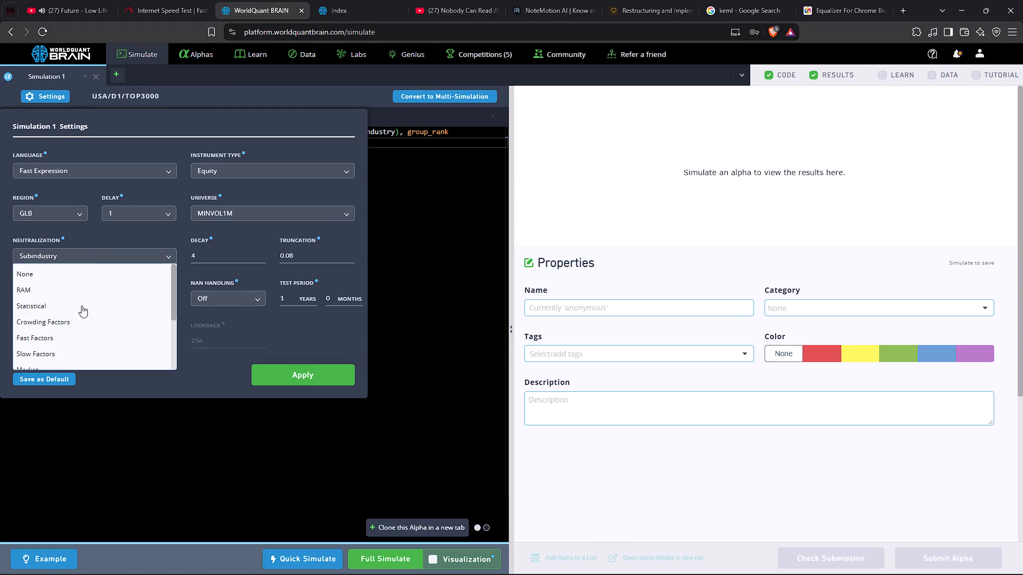
key(alt+Tab)
key(alt+Tab)
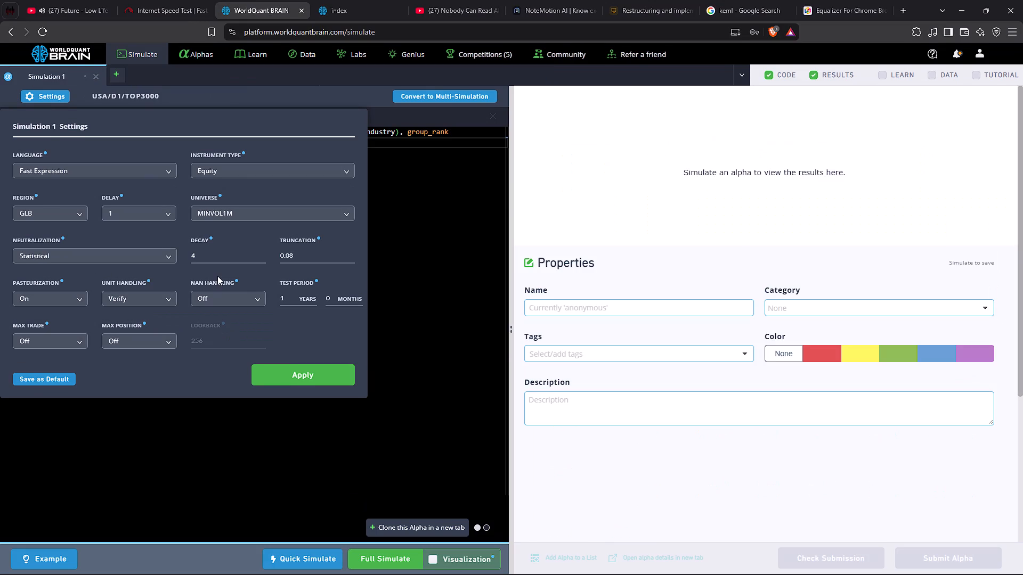
key(alt+Tab)
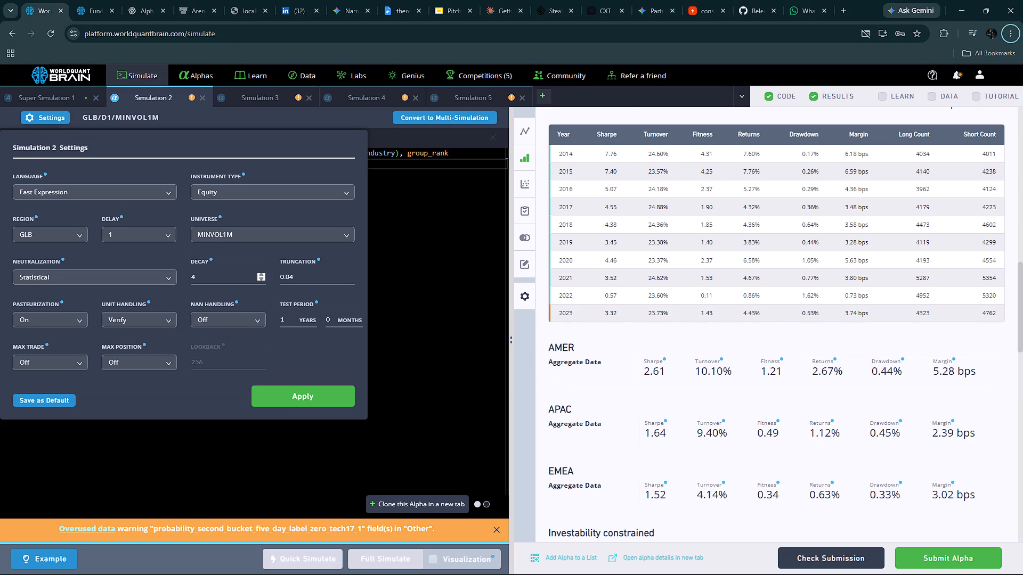
key(alt+Tab)
click(290, 374)
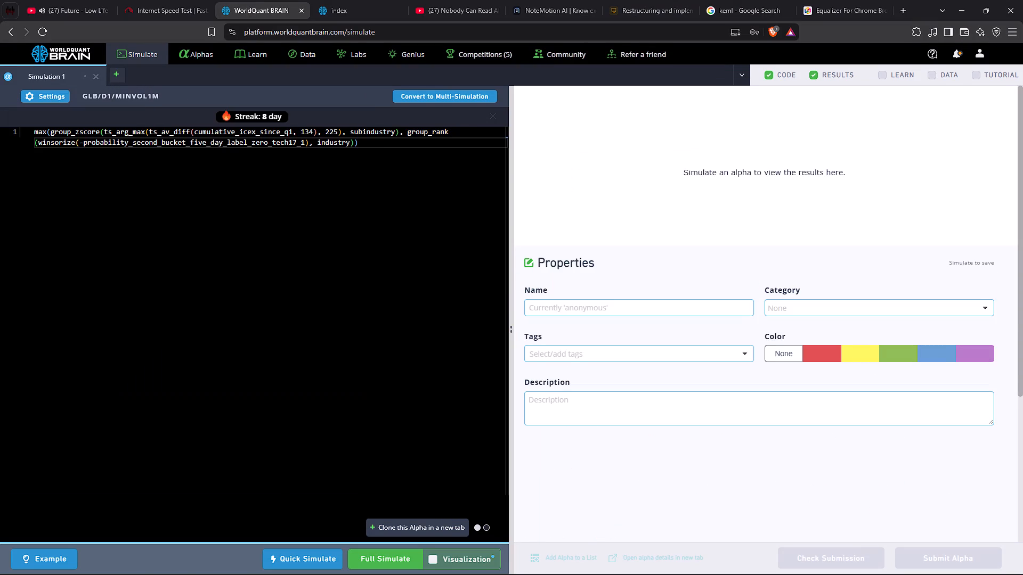
Replace cumulative_icex_since_q1 in Brave's Simulation 1 with financing_loan_drawdown_receipts copied from Chrome's fundamental23 dataset page, and run a full simulation.
key(alt+Tab)
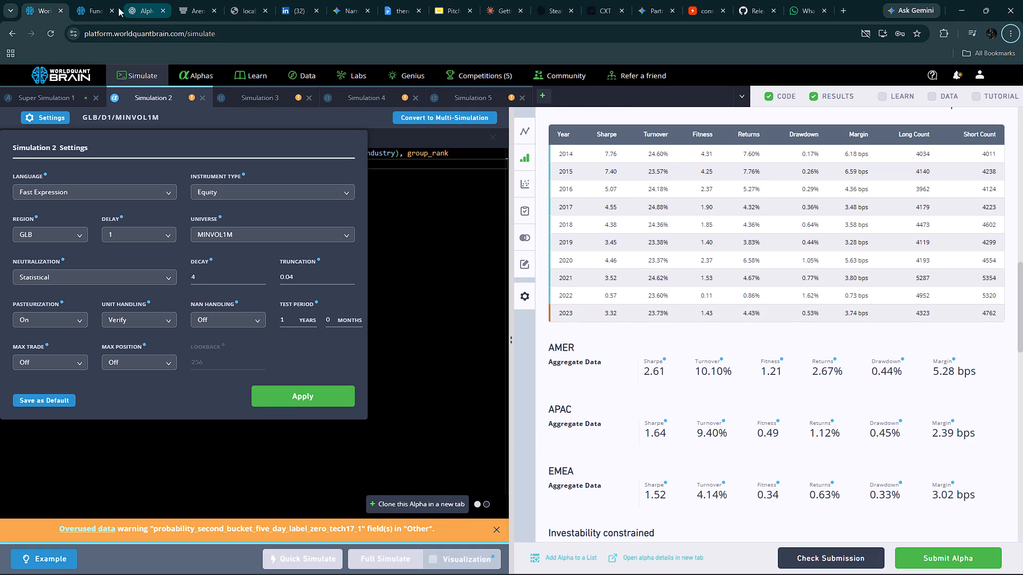
click(88, 12)
scroll(446, 365, down, 7)
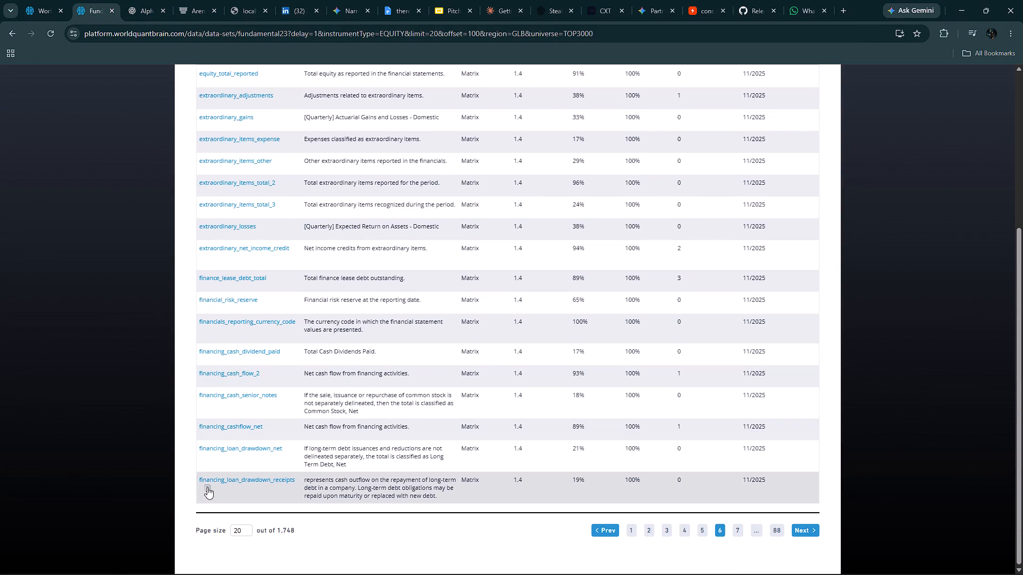
click(207, 487)
key(alt+Tab)
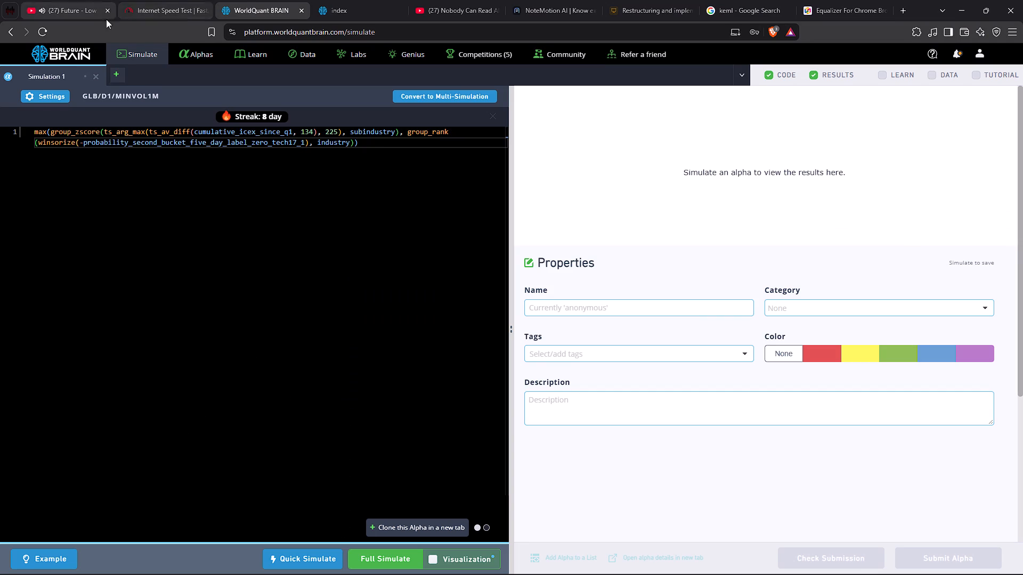
double_click(215, 132)
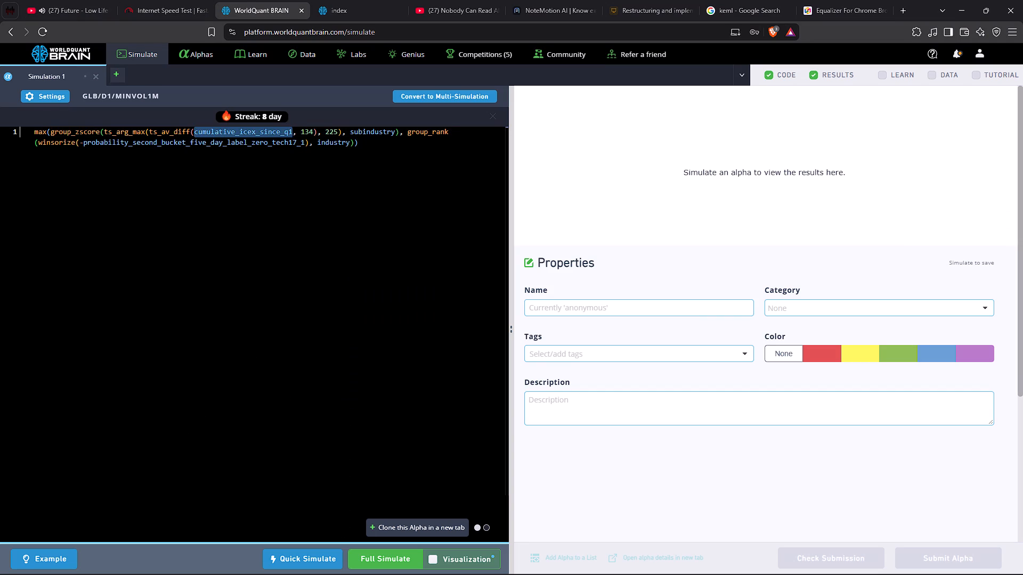
key(ctrl+v)
click(375, 556)
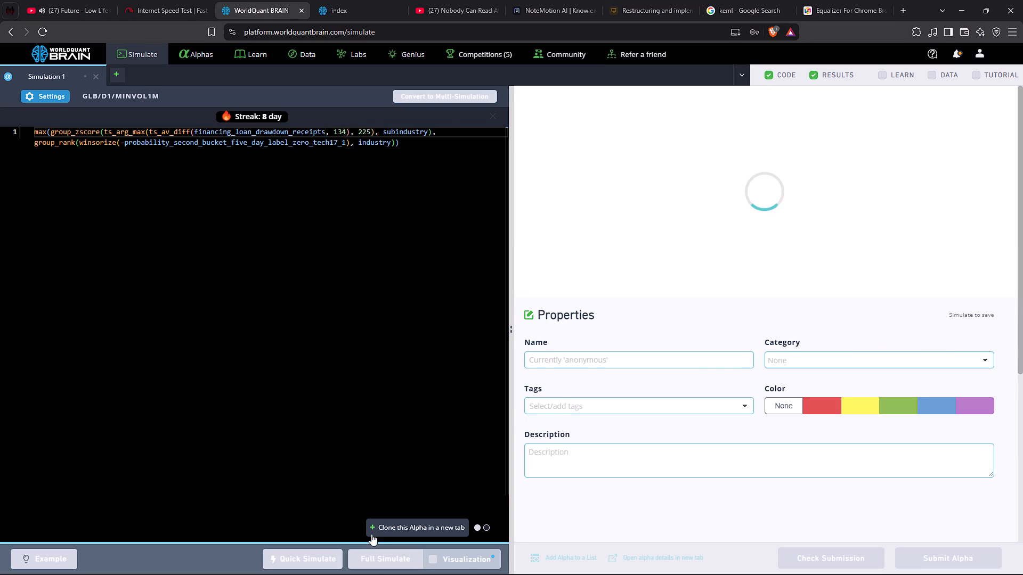
Clone the alpha in Brave and replace financing_loan_drawdown_receipts in the clone with financing_cashflow_net copied from Chrome's dataset page.
key(alt+Tab)
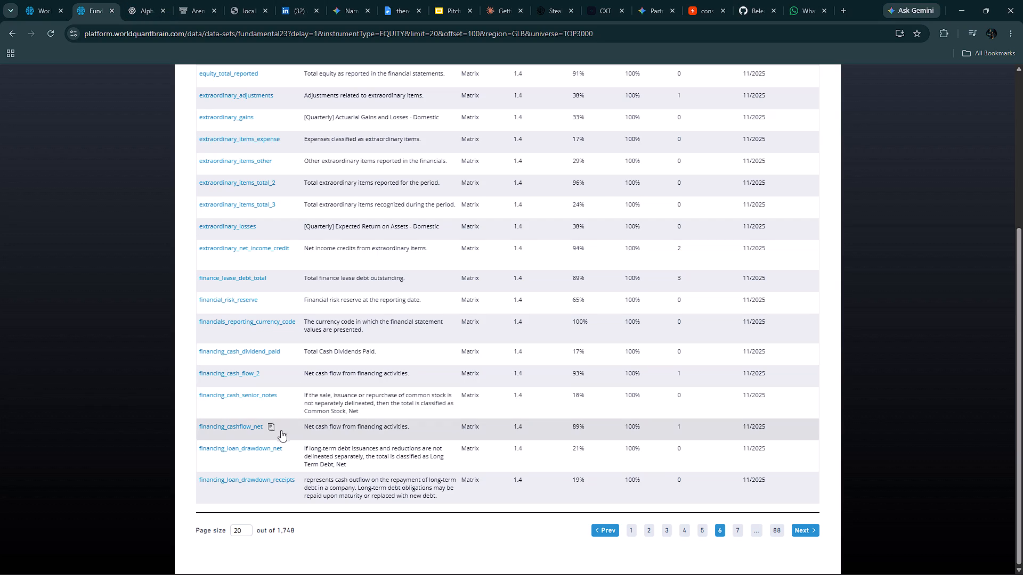
click(274, 426)
key(alt+Tab)
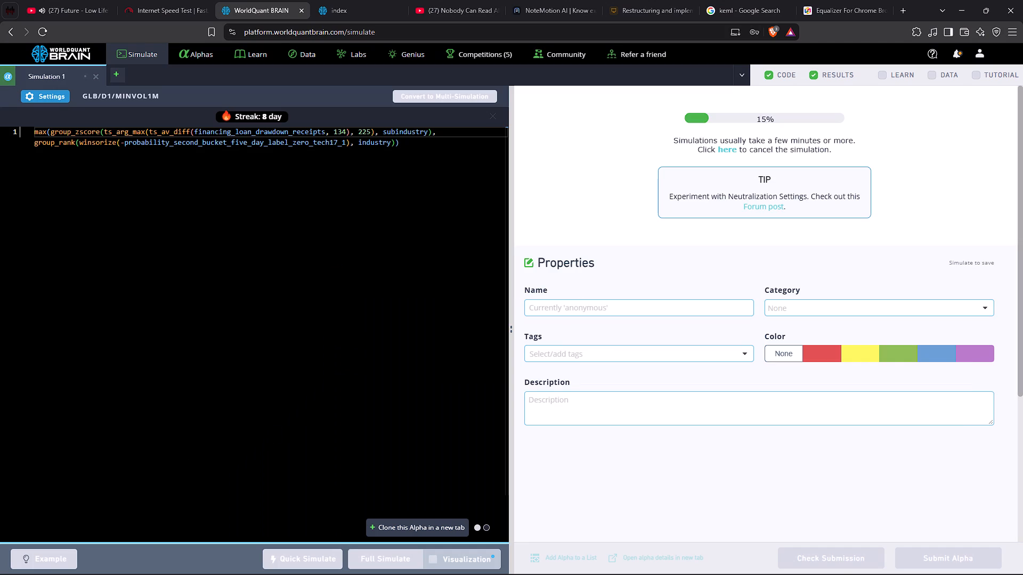
click(386, 523)
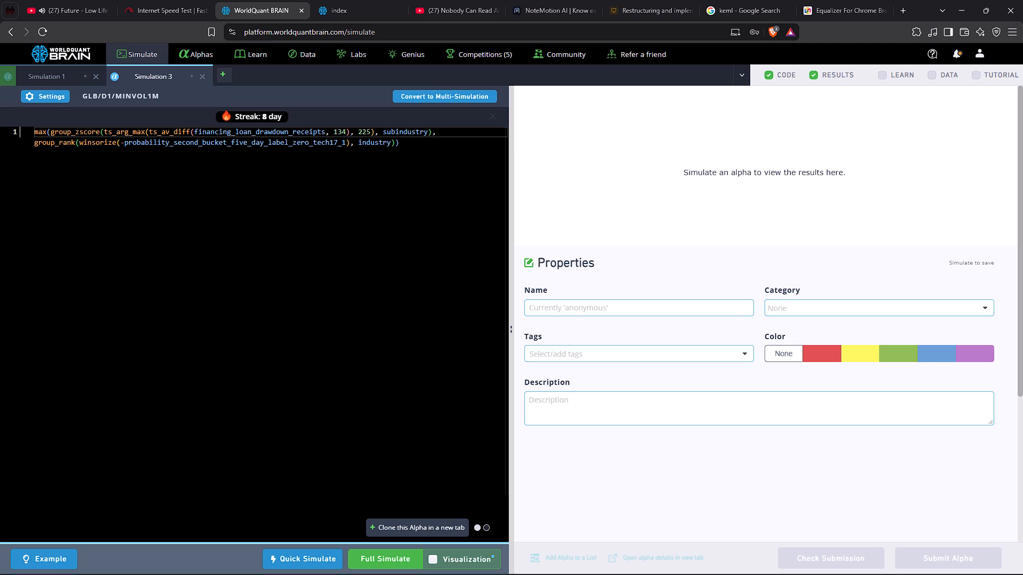
double_click(221, 134)
key(ctrl+v)
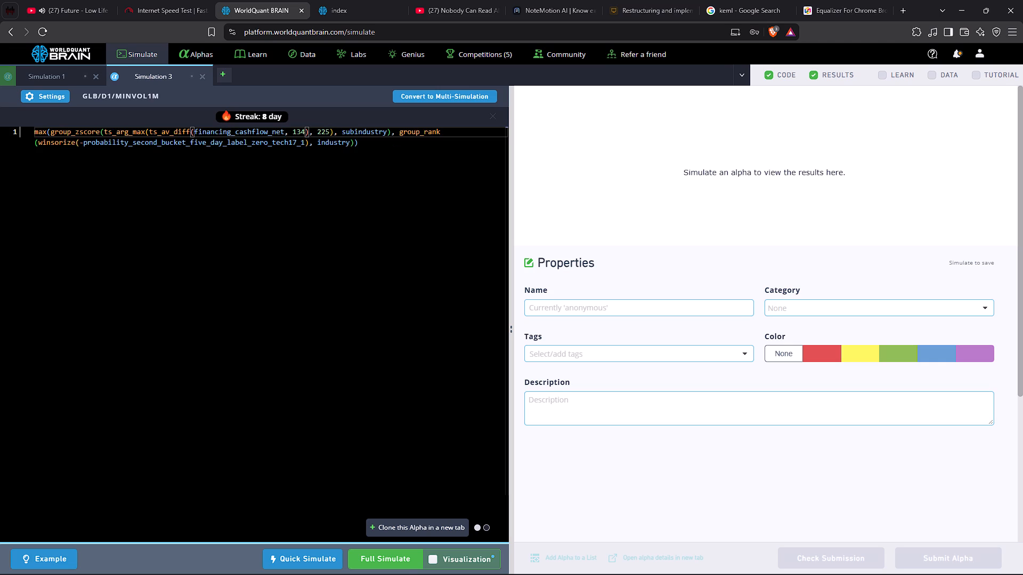
Run a full simulation of the financing_cashflow_net alpha in Simulation 3.
click(403, 568)
In a new clone of the alpha in Brave, replace financing_cashflow_net with finance_lease_debt_total copied from Chrome's dataset page, and run a full simulation.
click(411, 525)
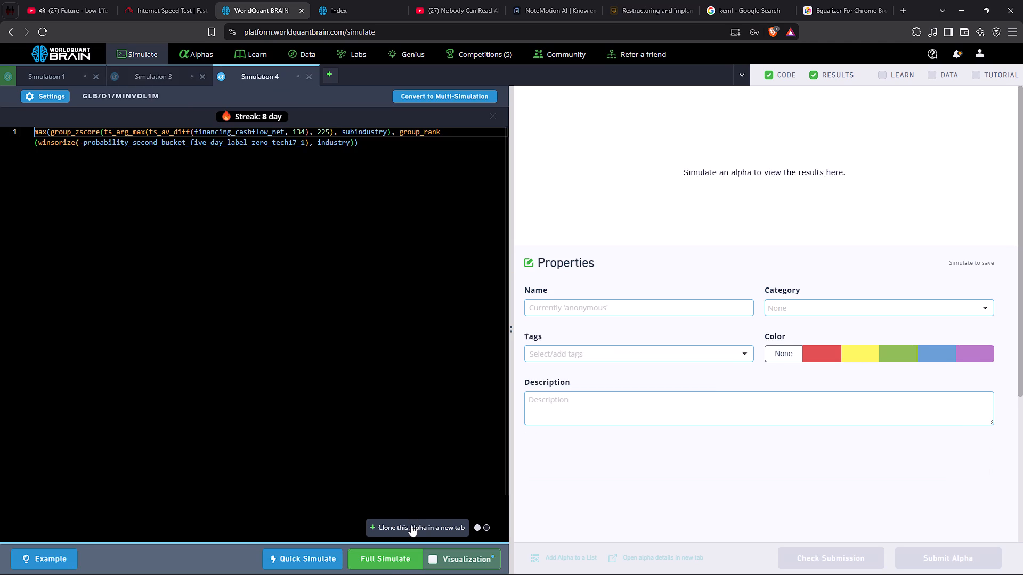
key(alt+Tab)
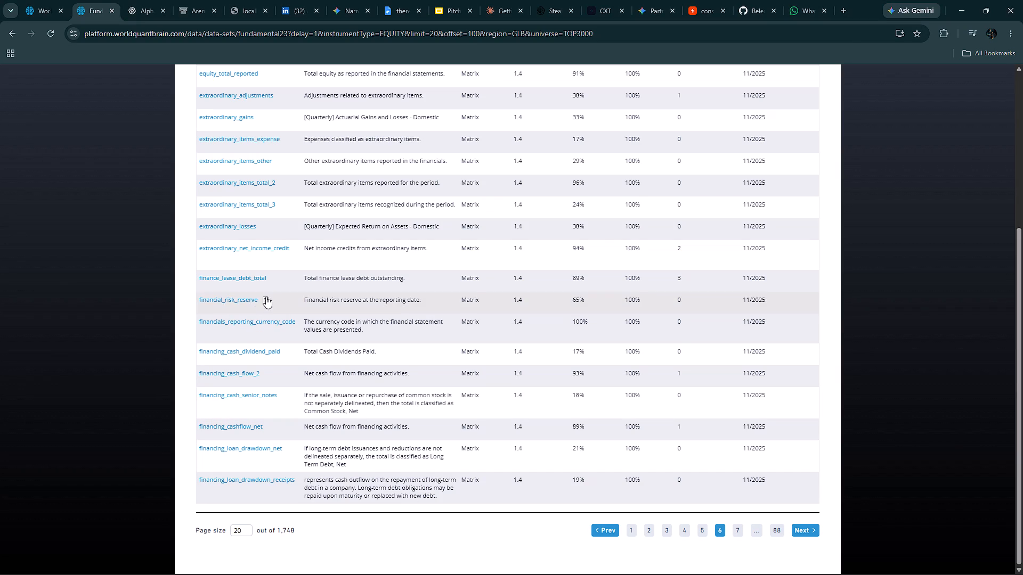
click(273, 278)
key(alt+Tab)
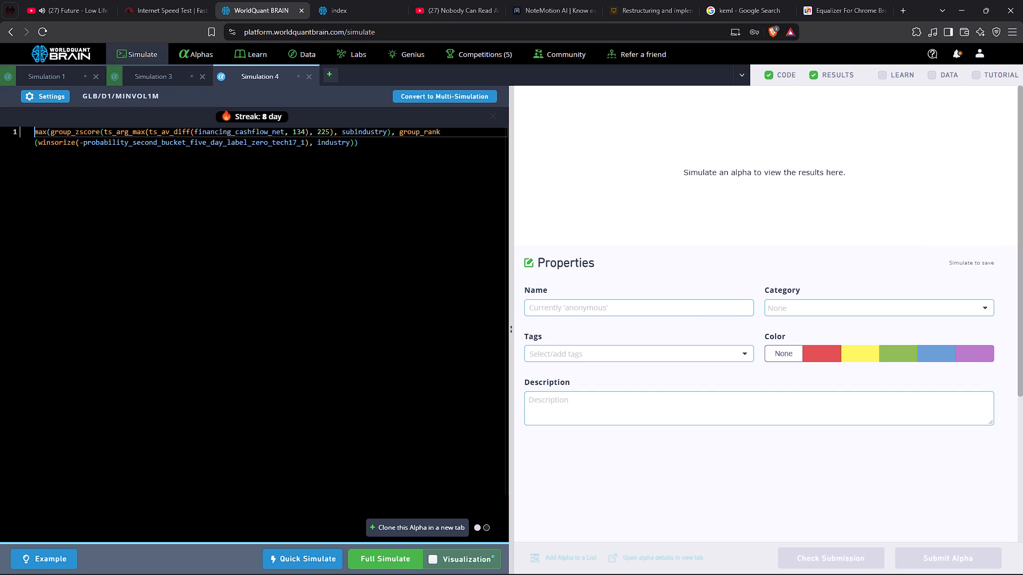
double_click(224, 130)
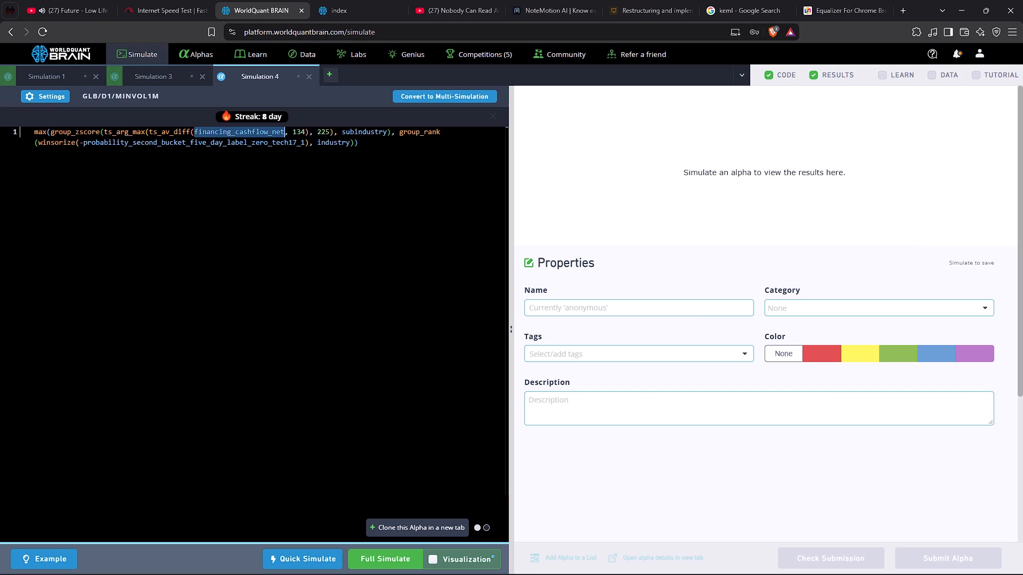
key(ctrl+v)
click(368, 559)
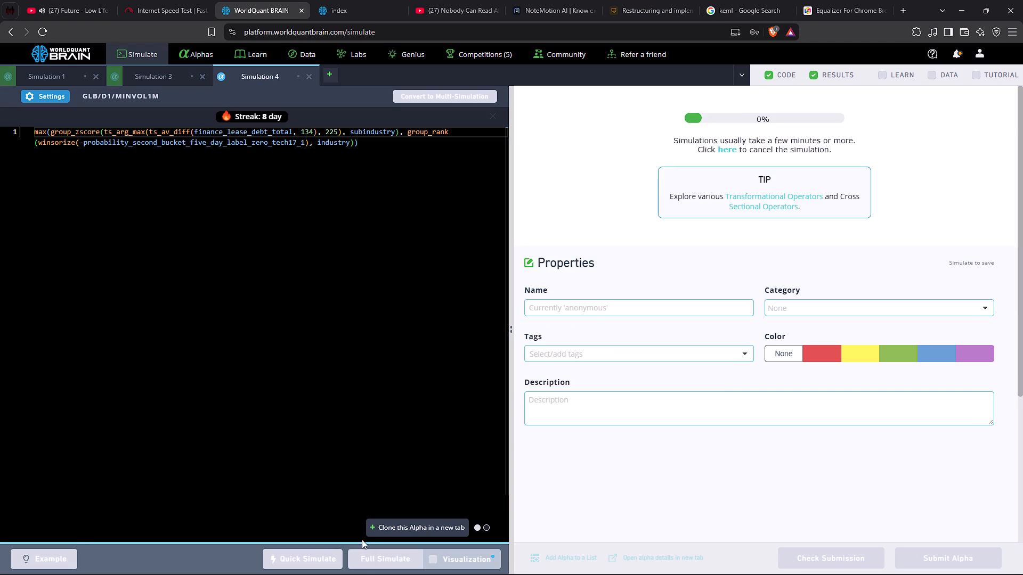
Copy the field name extraordinary_items_other from the fundamental23 dataset page in Chrome and return to Brave.
key(alt+Tab)
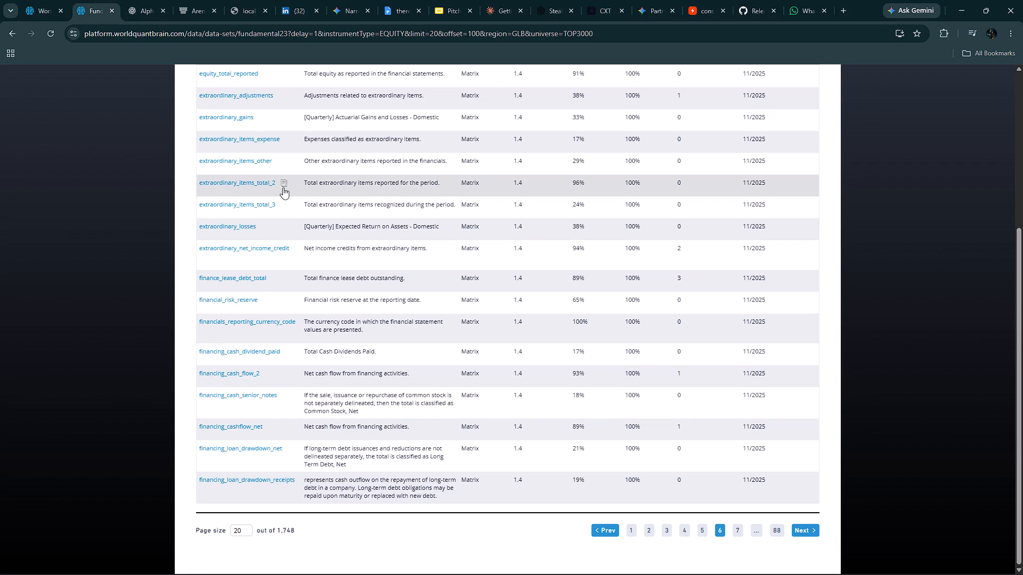
click(280, 163)
key(alt+Tab)
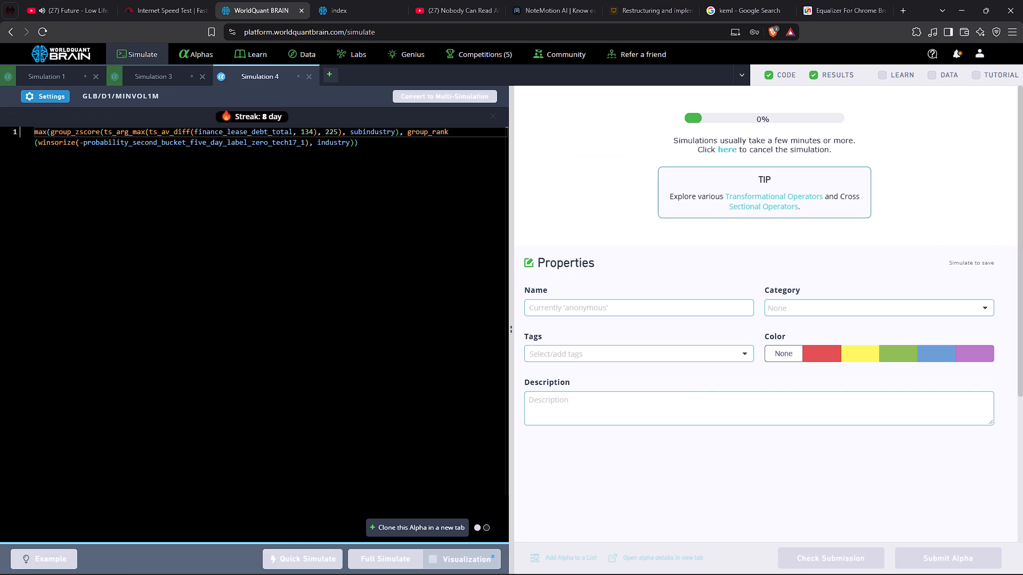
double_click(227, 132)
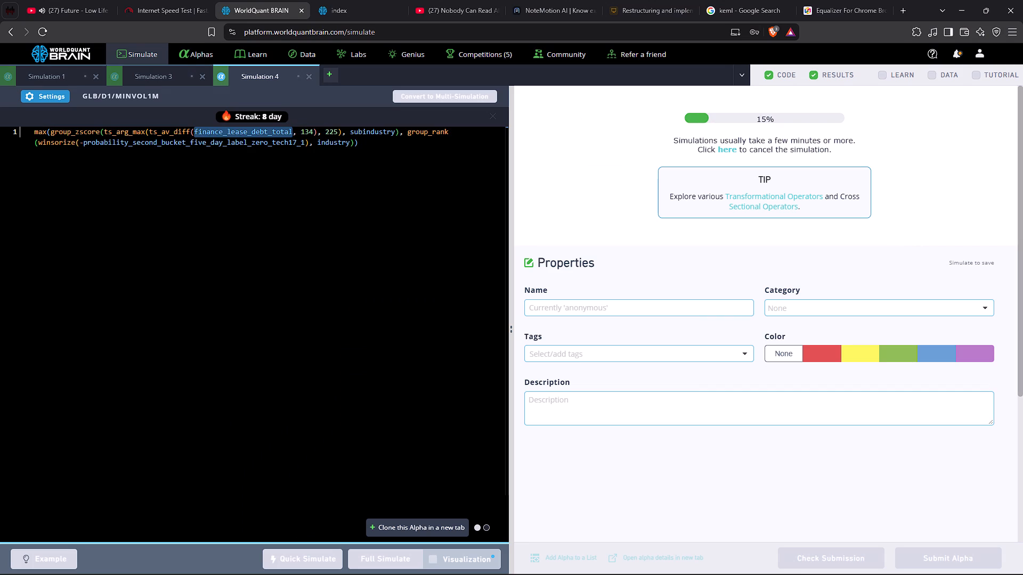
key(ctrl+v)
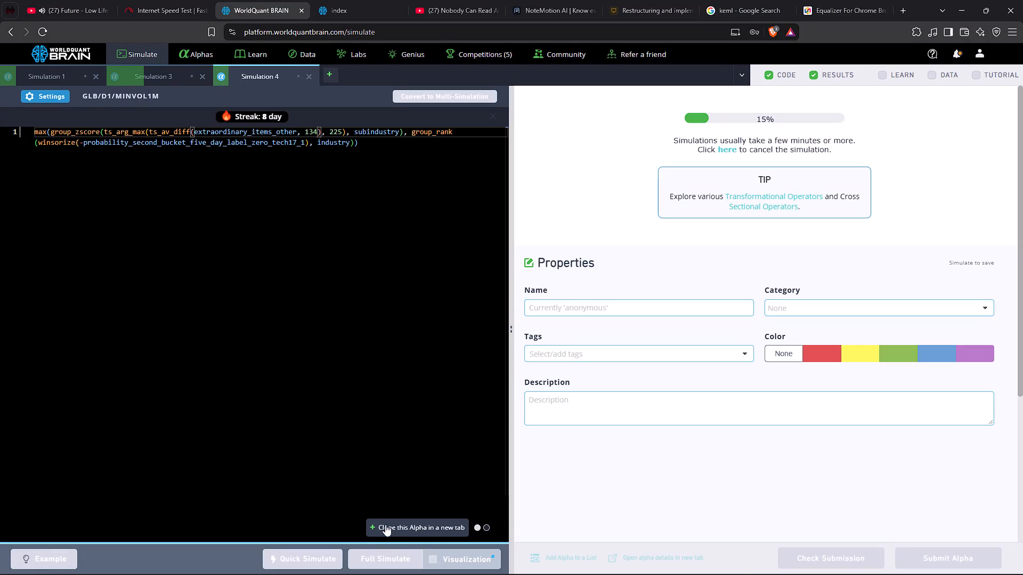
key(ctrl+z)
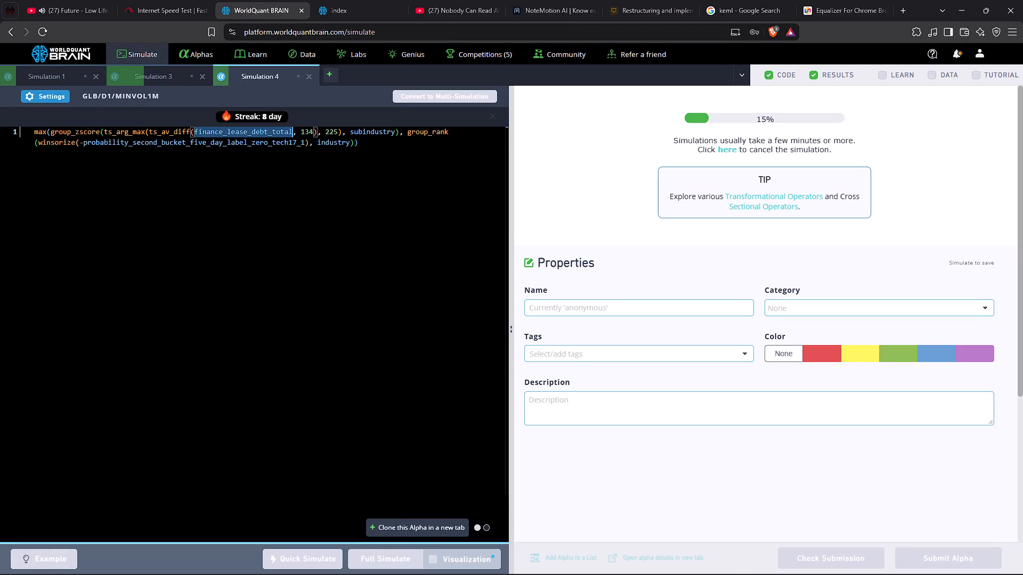
Clone Simulation 4's alpha, replace finance_lease_debt_total in the clone with the copied extraordinary_items_other, and run a full simulation.
click(385, 528)
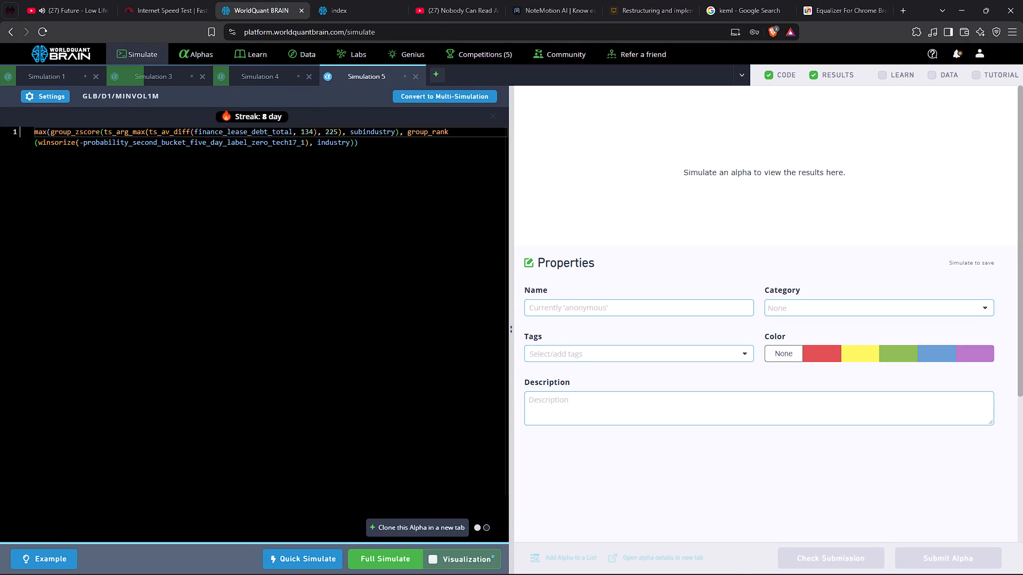
double_click(204, 135)
key(ctrl+v)
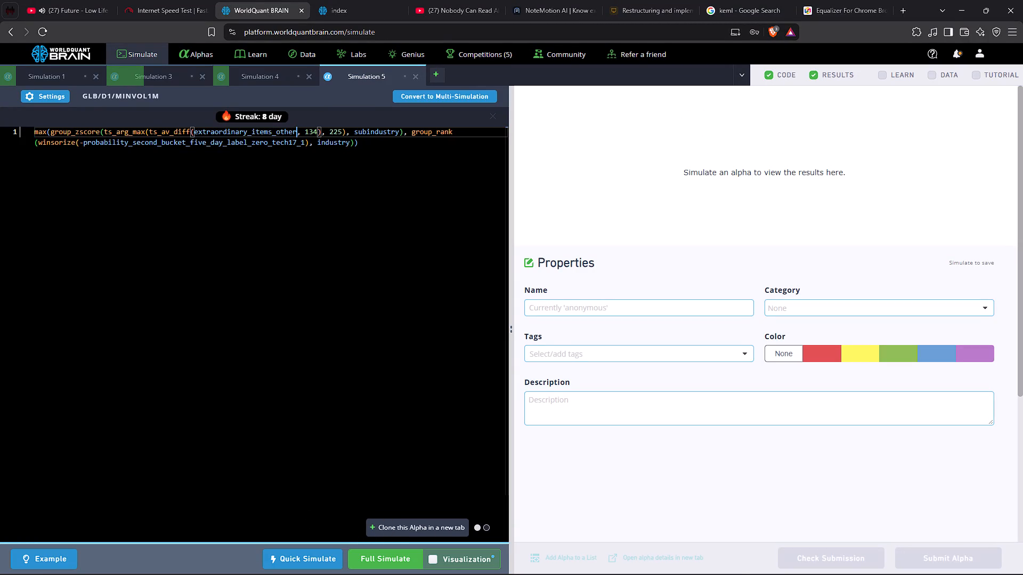
click(385, 564)
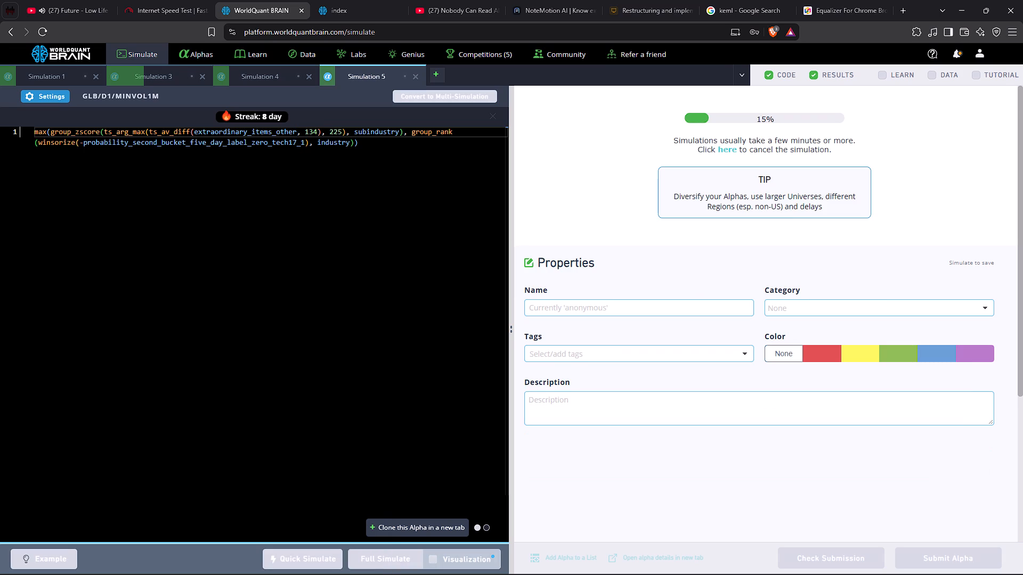
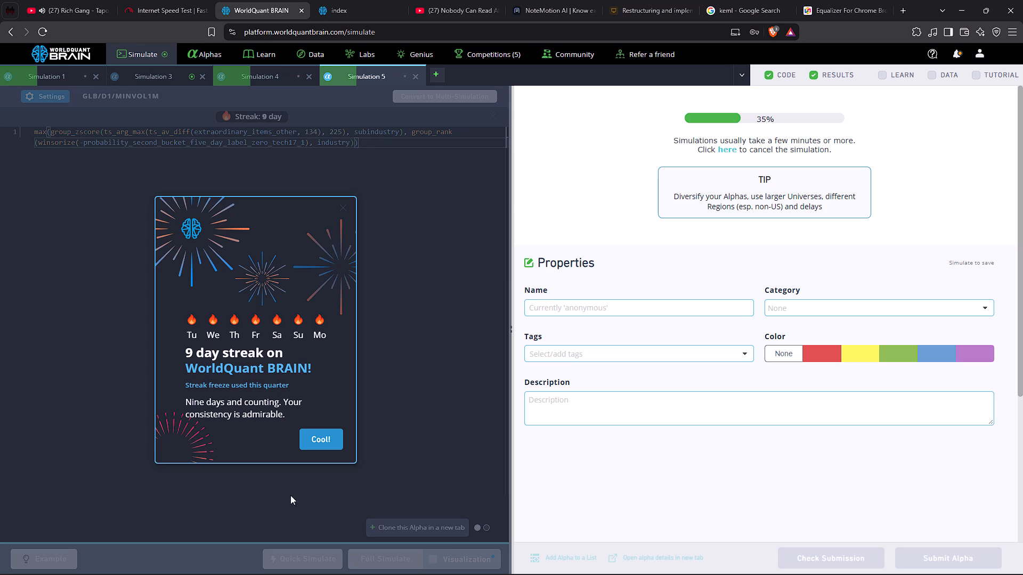
Dismiss the streak message, reveal the test period for Simulation 3's financing_cashflow_net alpha, and run its Prod Correlation check.
click(314, 446)
click(149, 78)
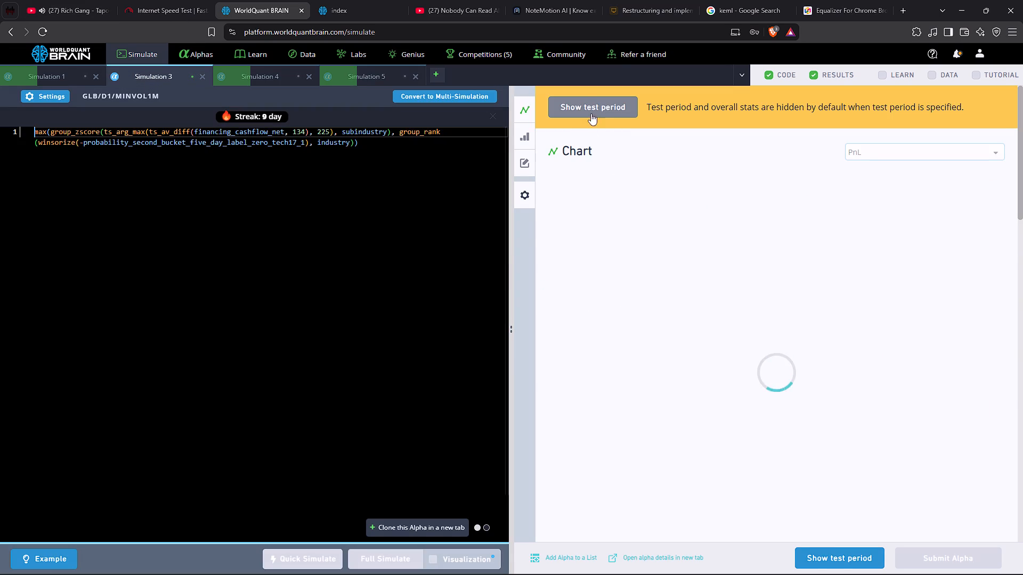
click(589, 102)
click(527, 167)
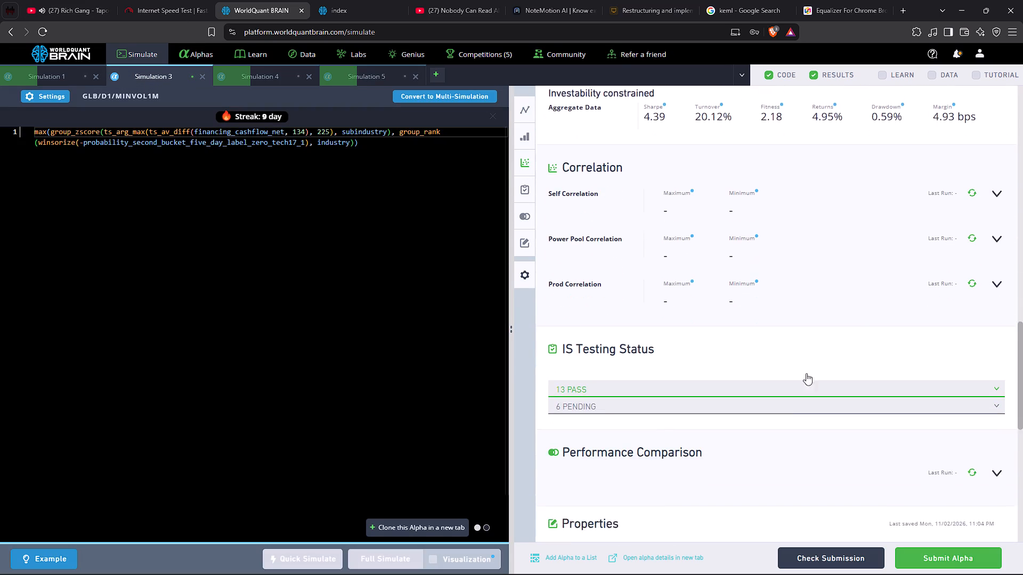
click(997, 223)
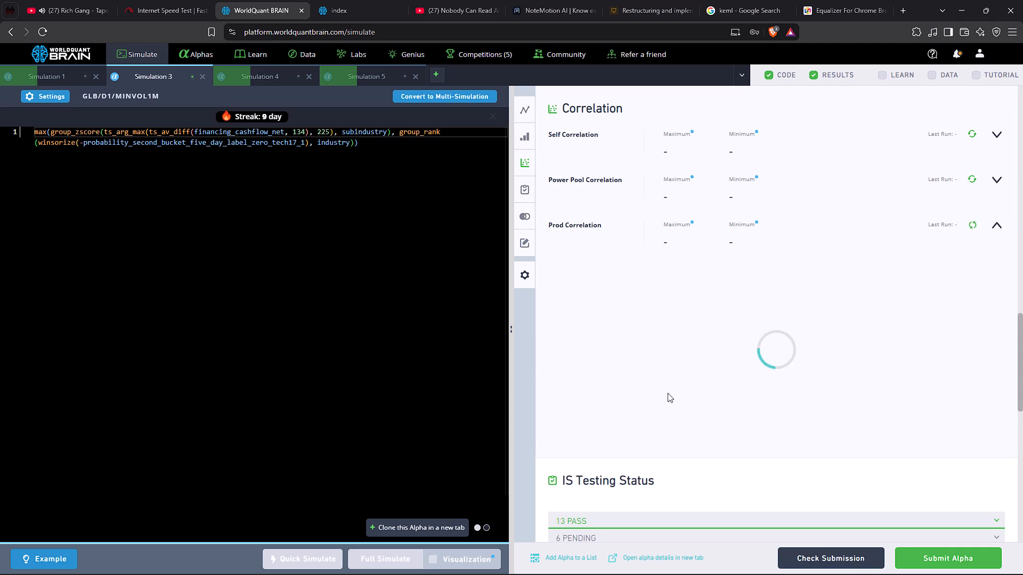
Examine Simulation 3's passed IS tests, regional aggregate data and prod correlation, and switch the summary to the IS period.
scroll(667, 394, down, 4)
click(643, 313)
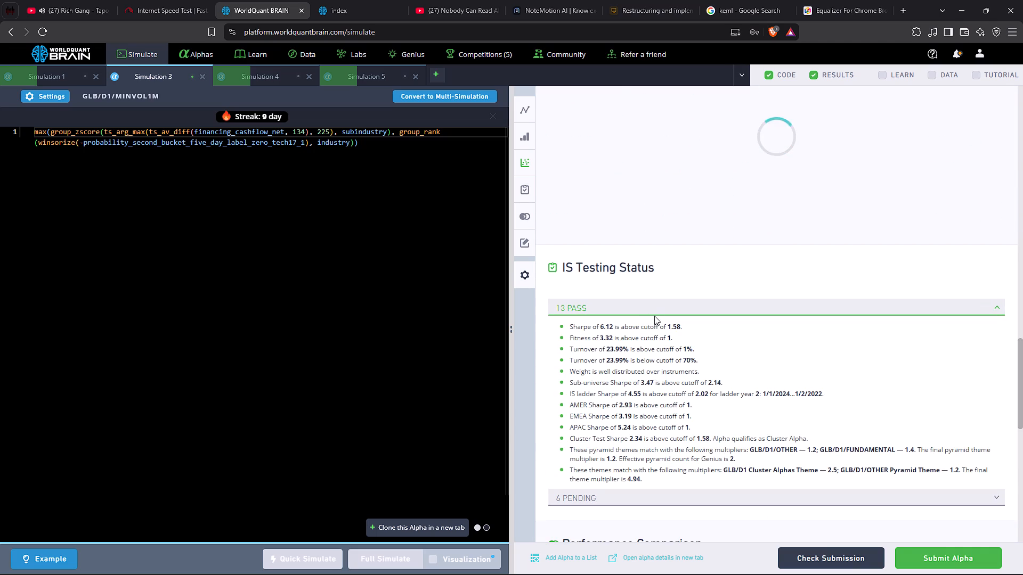
scroll(655, 316, up, 11)
scroll(854, 303, up, 4)
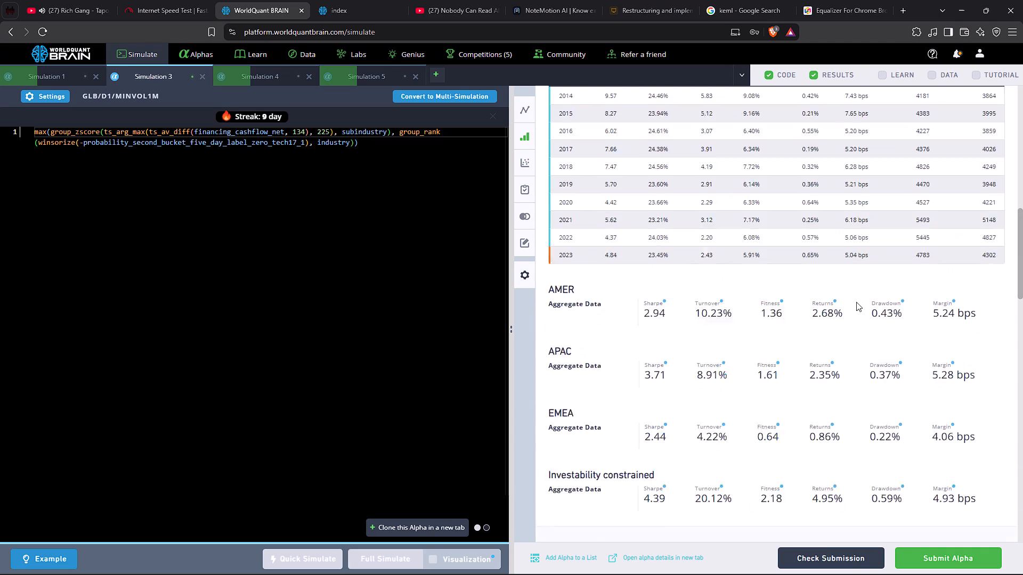
scroll(929, 301, up, 3)
click(950, 292)
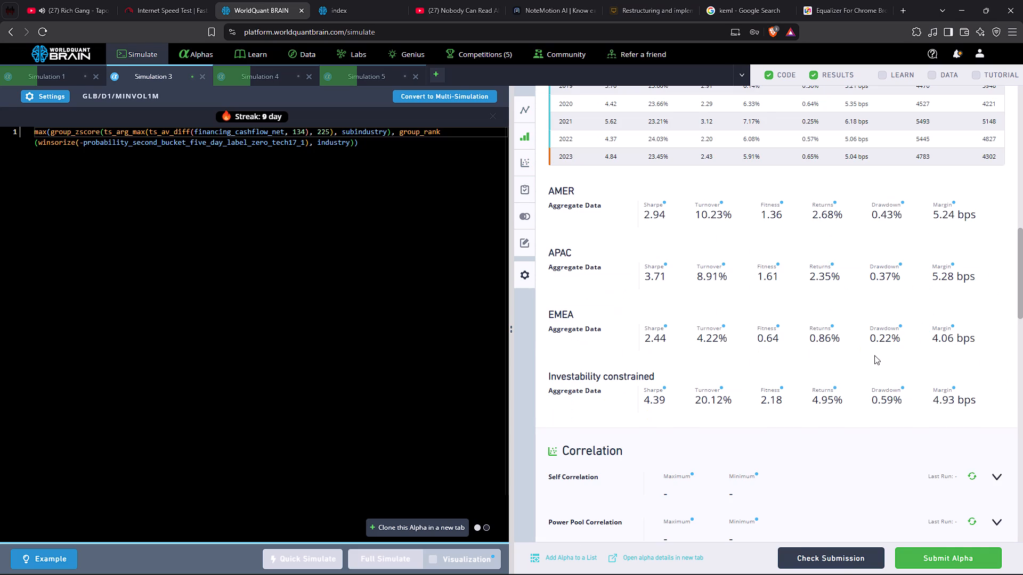
scroll(810, 384, down, 3)
scroll(810, 364, up, 3)
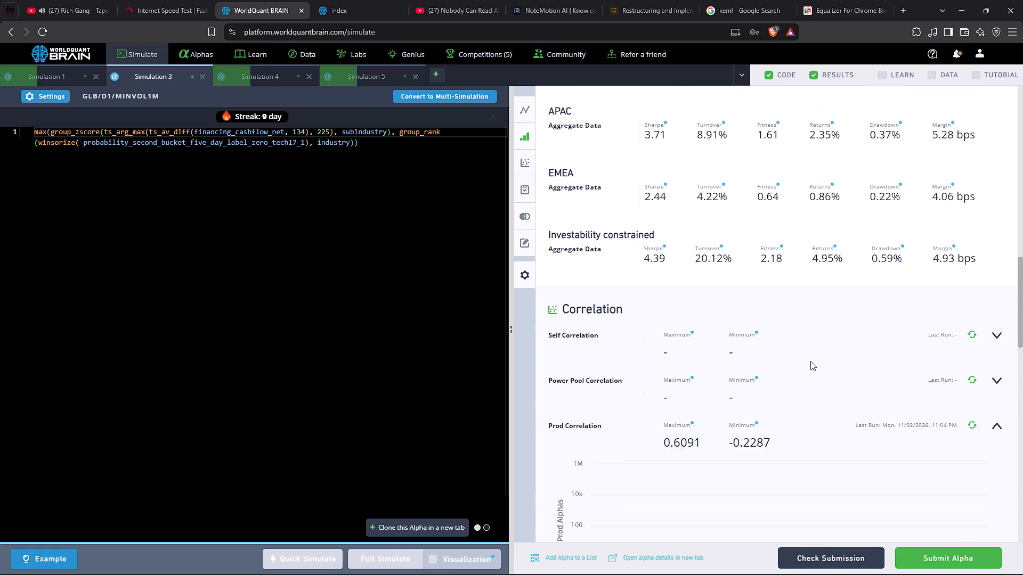
scroll(810, 361, up, 4)
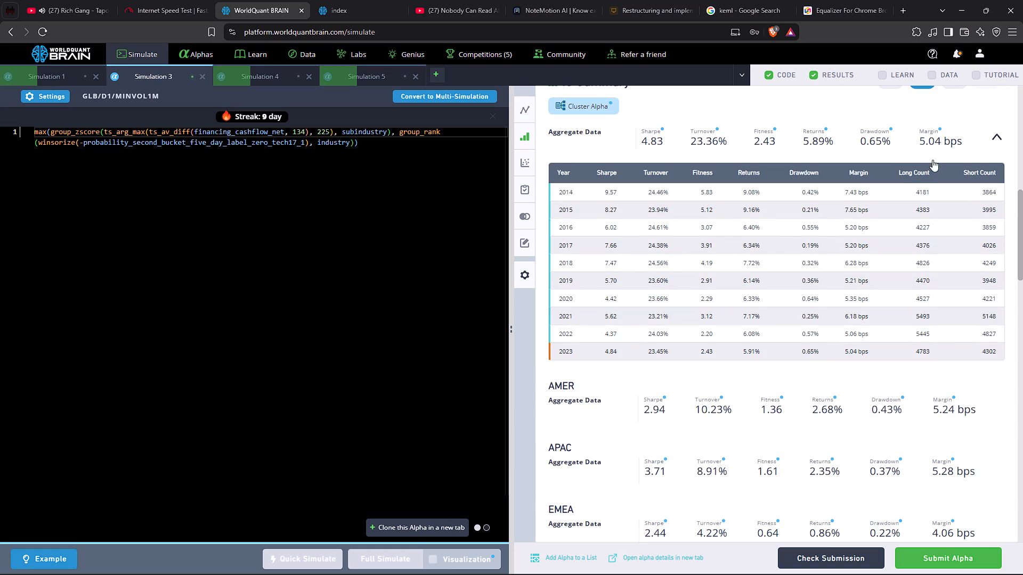
click(954, 95)
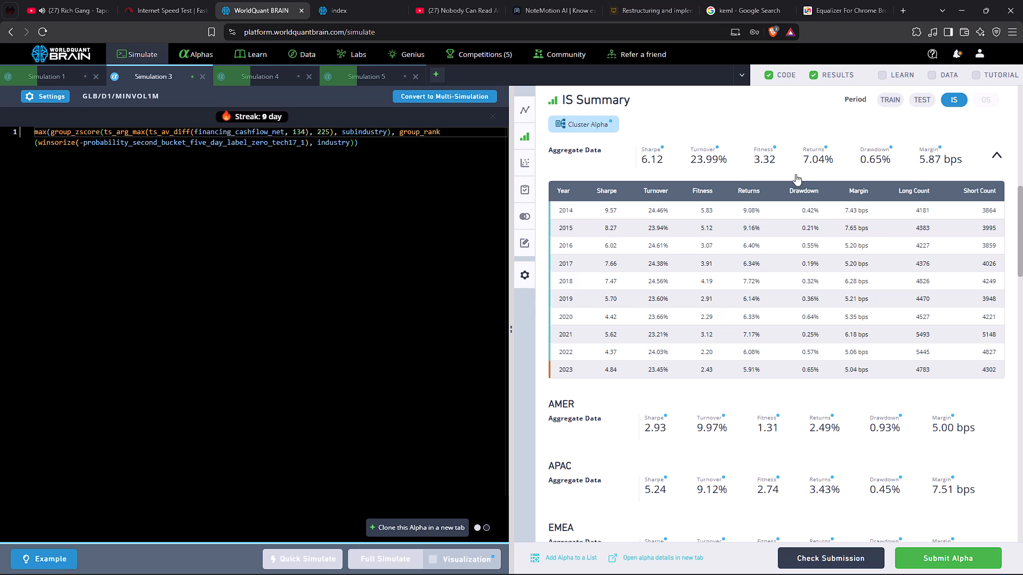
Check the profile's performance metrics and the Consultant Leaderboard, and return to the Simulate page.
click(981, 54)
click(943, 72)
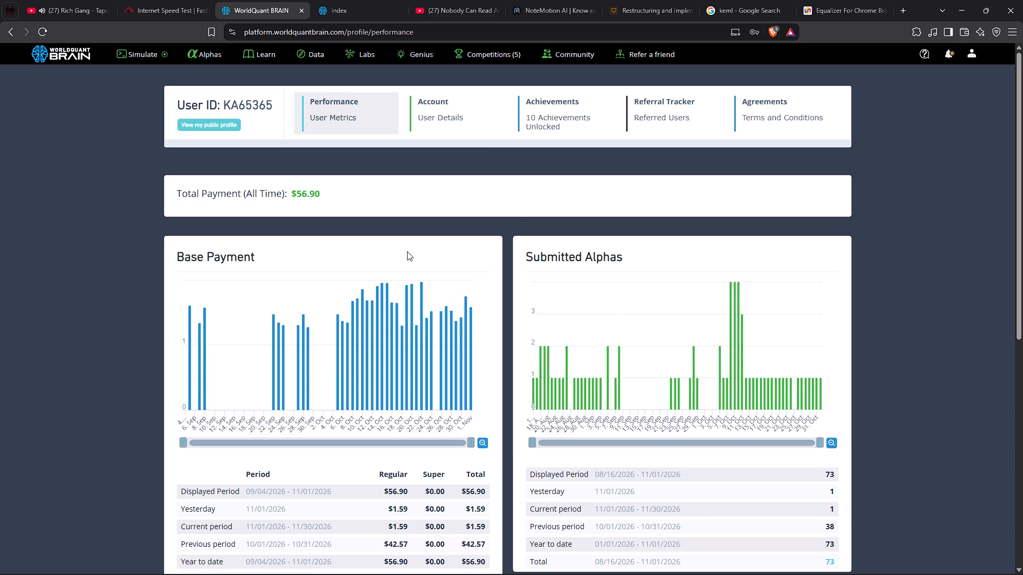
click(475, 94)
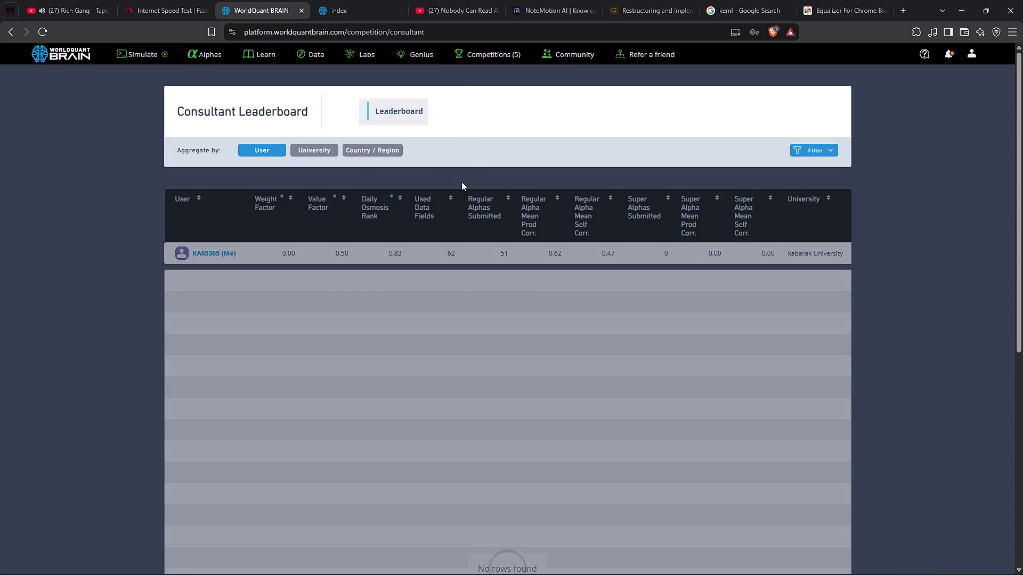
click(146, 53)
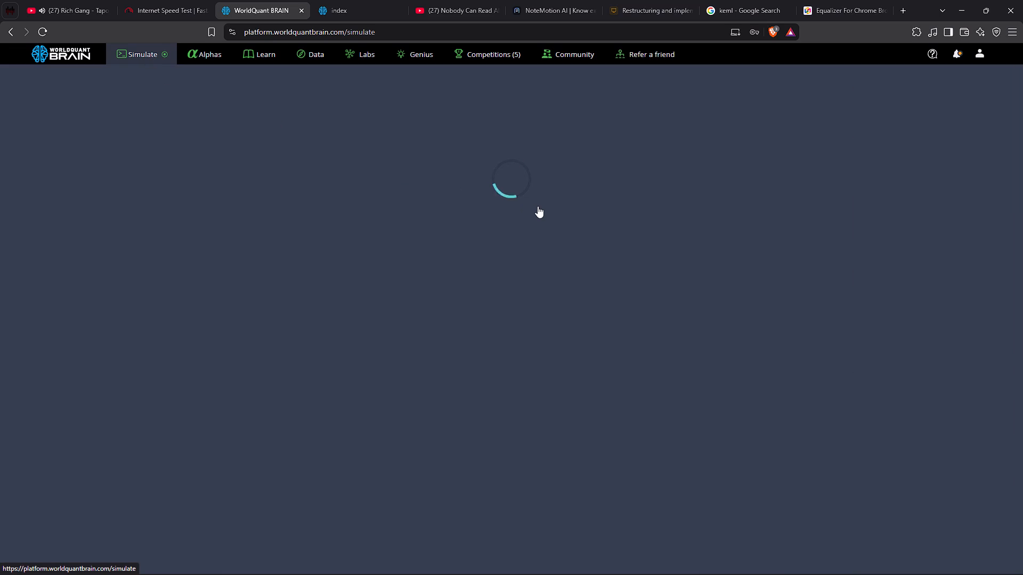
Examine Simulation 3's results from the IS summary through correlation and testing status to the alpha's properties.
scroll(788, 277, down, 8)
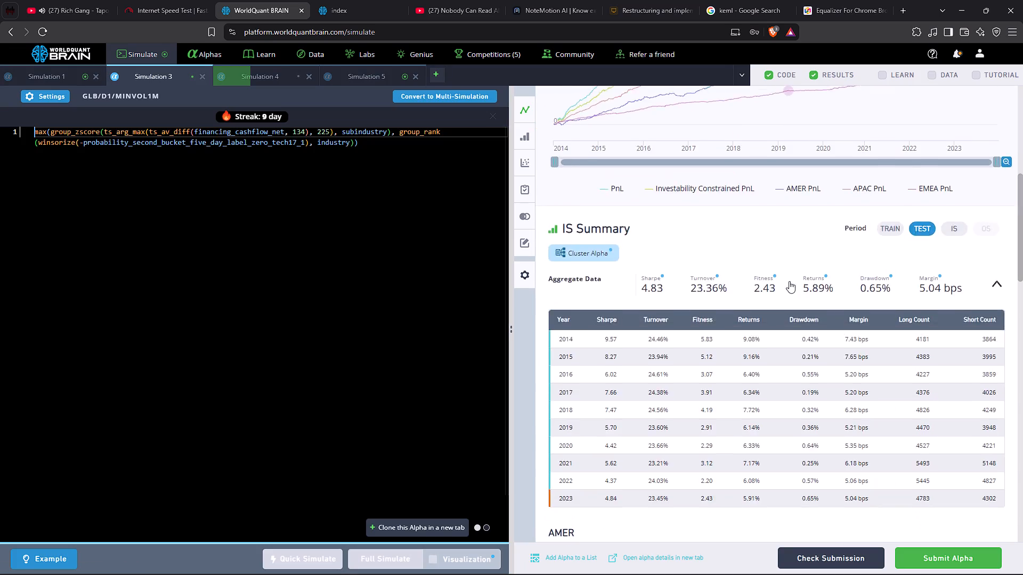
scroll(789, 281, down, 17)
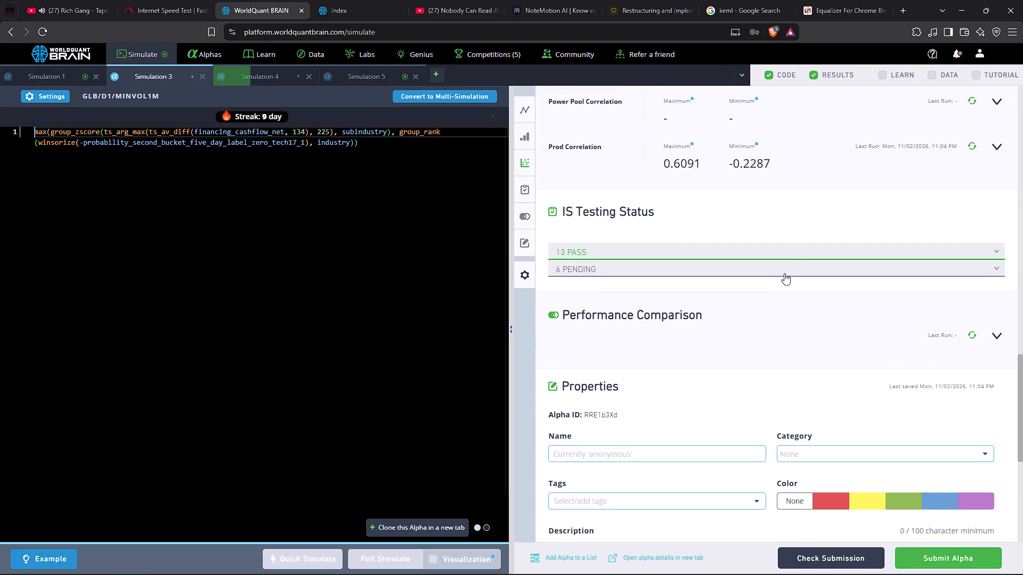
scroll(784, 273, down, 6)
scroll(711, 258, up, 4)
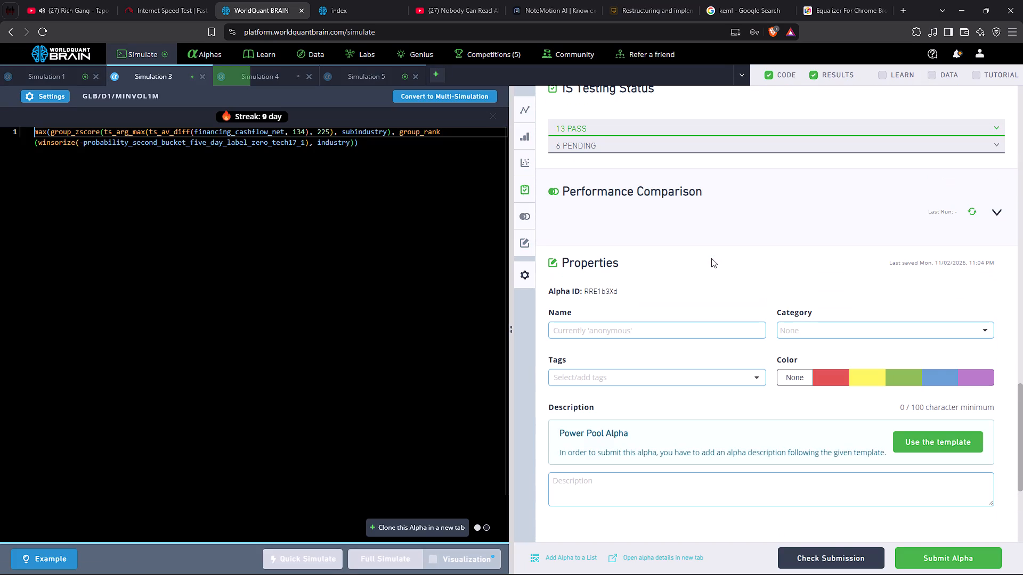
Copy the highlighted idea, data and operator rationale from ChatGPT in Chrome and paste it as the Simulation 3 alpha's description in Brave.
key(alt+Tab)
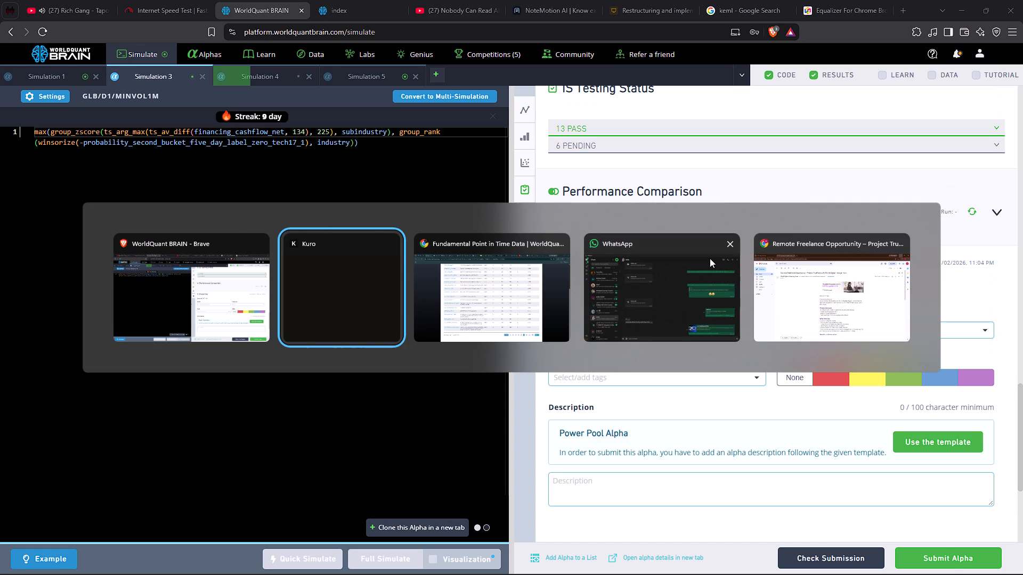
key(alt+Tab)
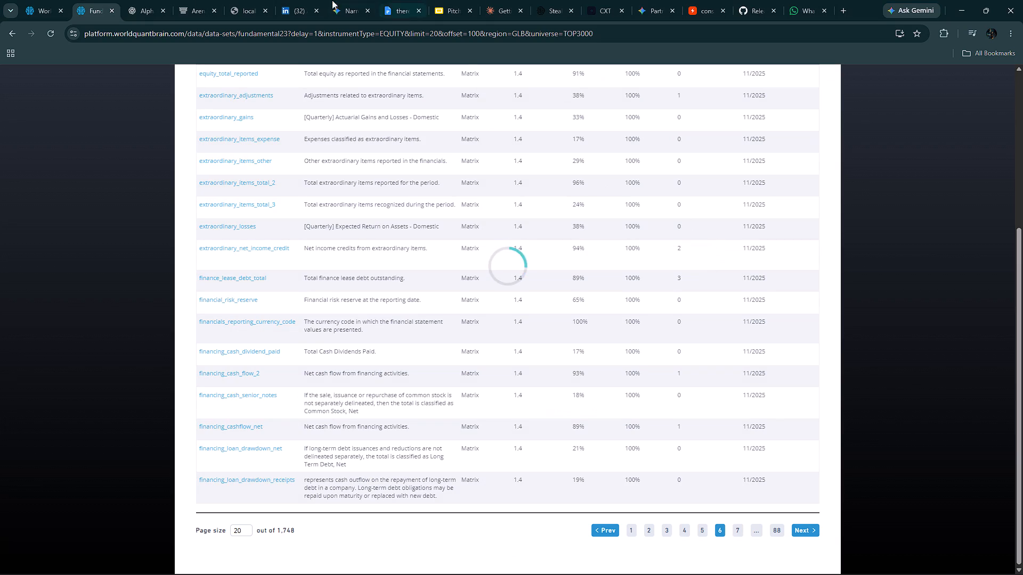
click(143, 7)
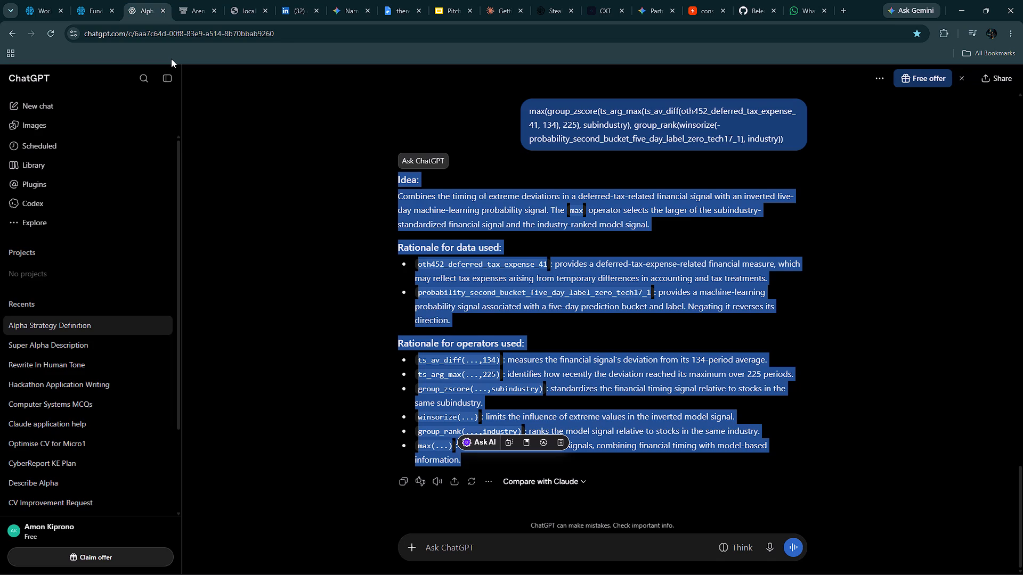
key(ctrl+c)
key(alt+Tab)
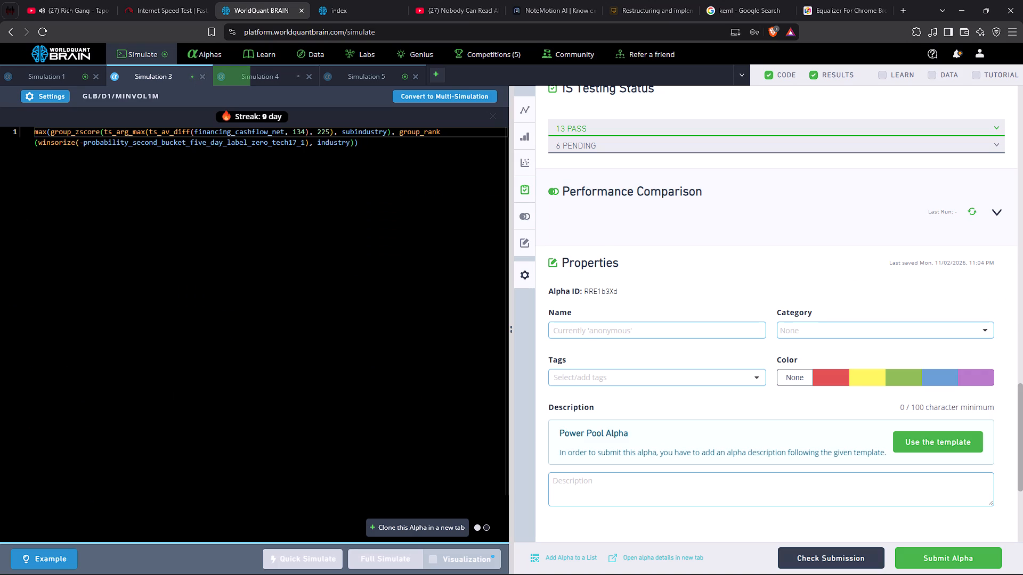
scroll(645, 259, down, 11)
click(602, 270)
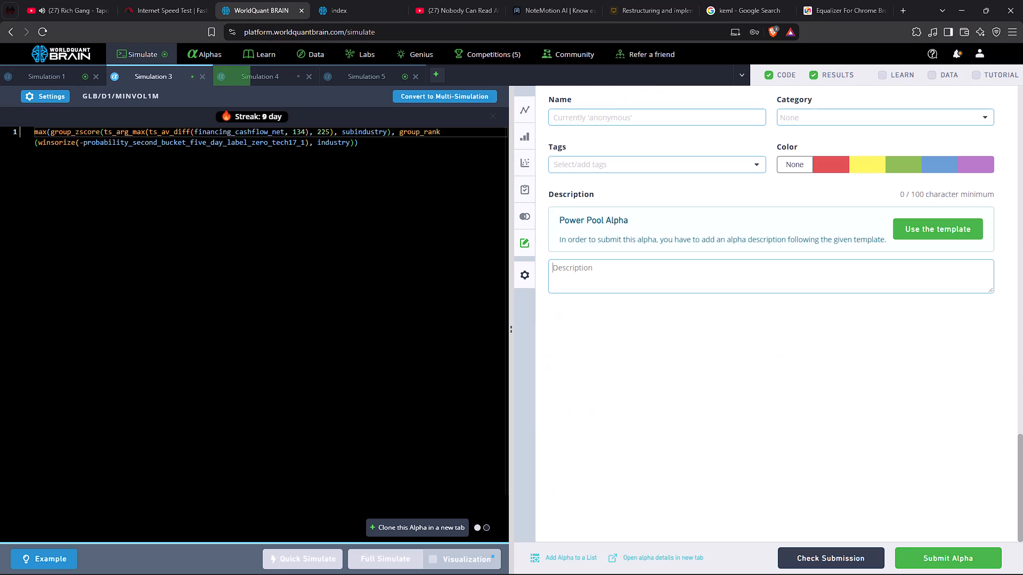
key(ctrl+v)
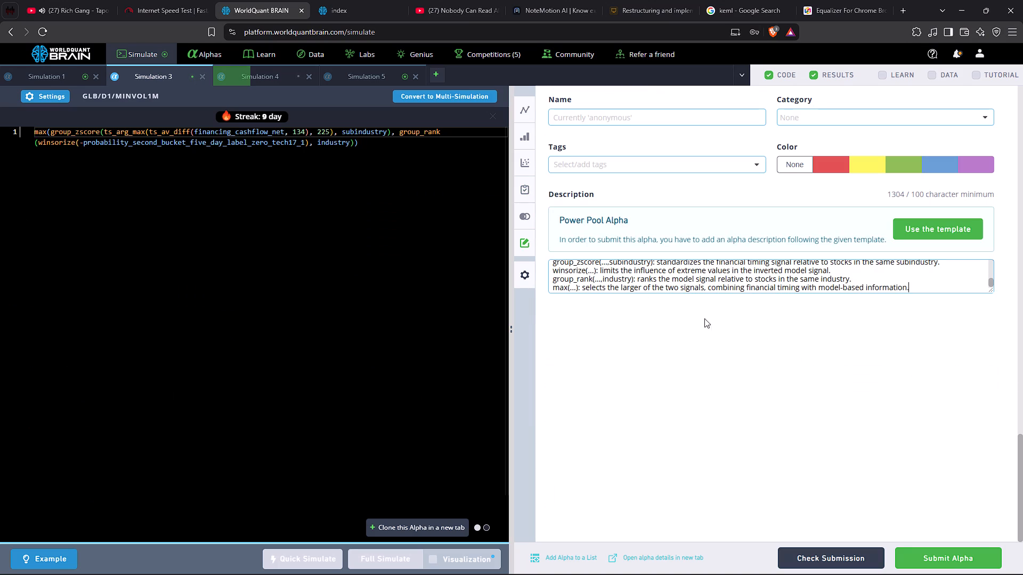
Submit the financing_cashflow_net alpha from Simulation 3.
click(965, 553)
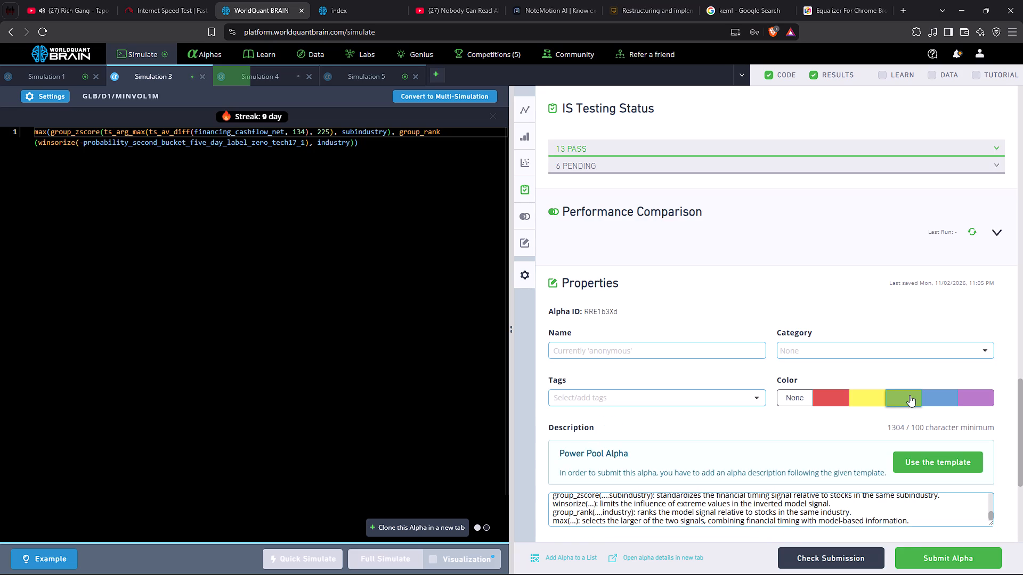
Open the list of submitted alphas to check on the submission.
scroll(660, 255, up, 10)
scroll(713, 268, up, 18)
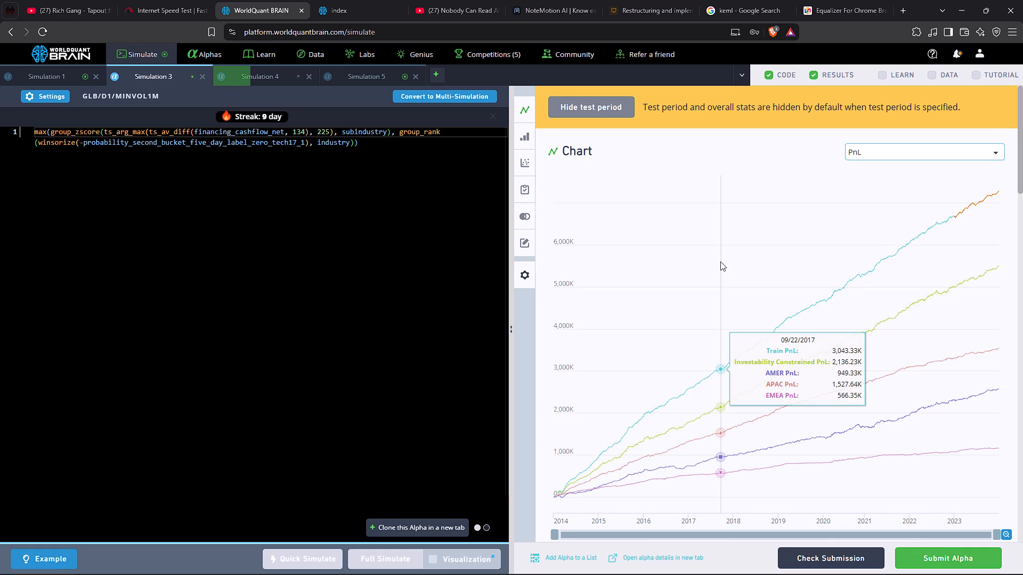
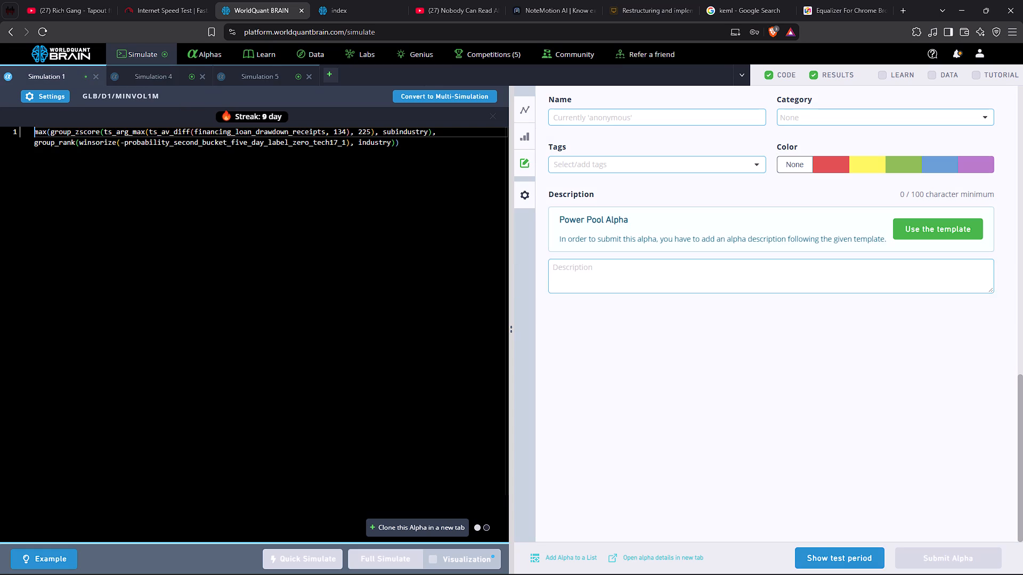
Show the test period for Simulation 1's financing_loan_drawdown_receipts alpha and examine the warnings in its IS testing status.
click(818, 554)
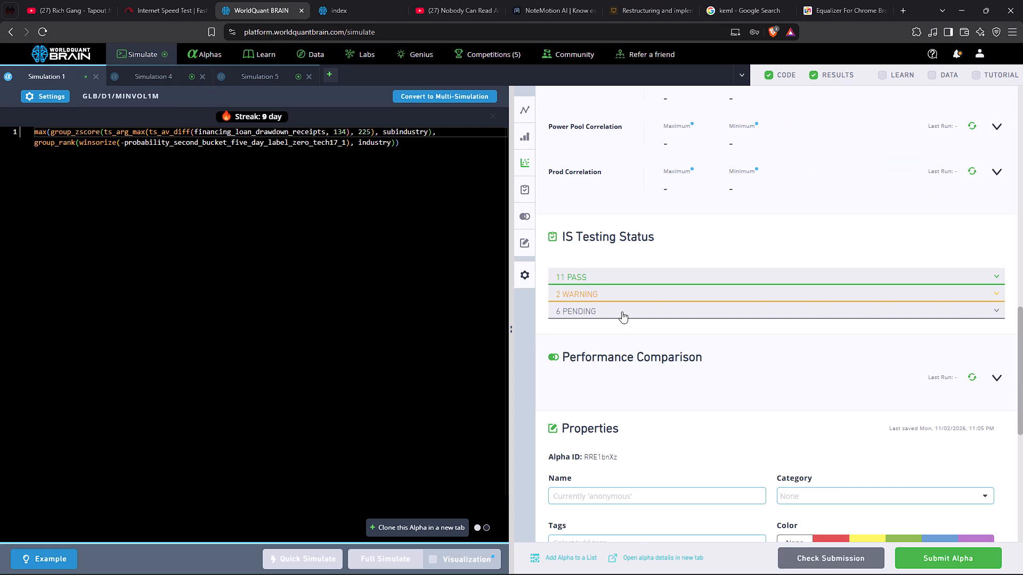
click(574, 293)
scroll(870, 390, down, 5)
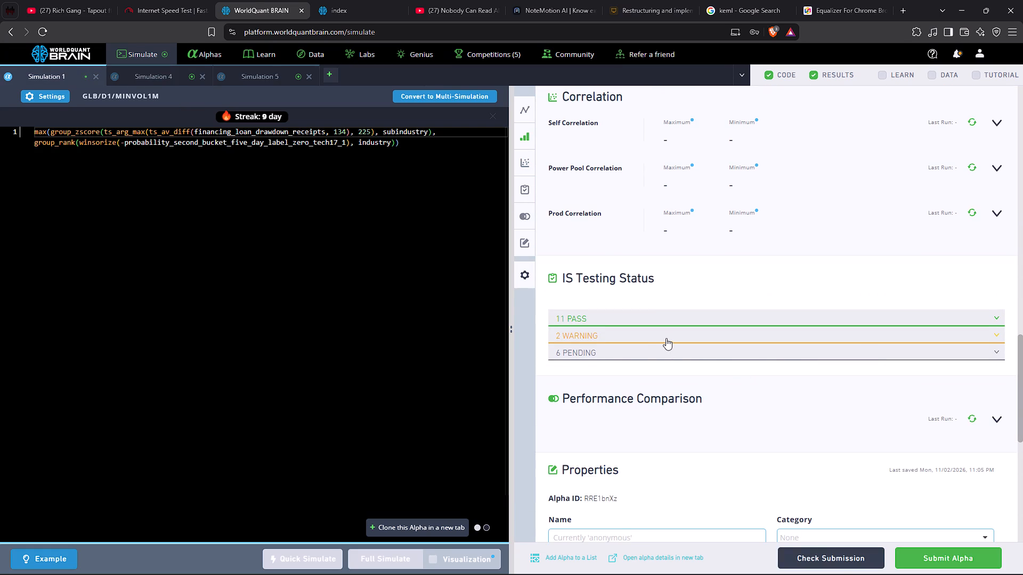
click(666, 338)
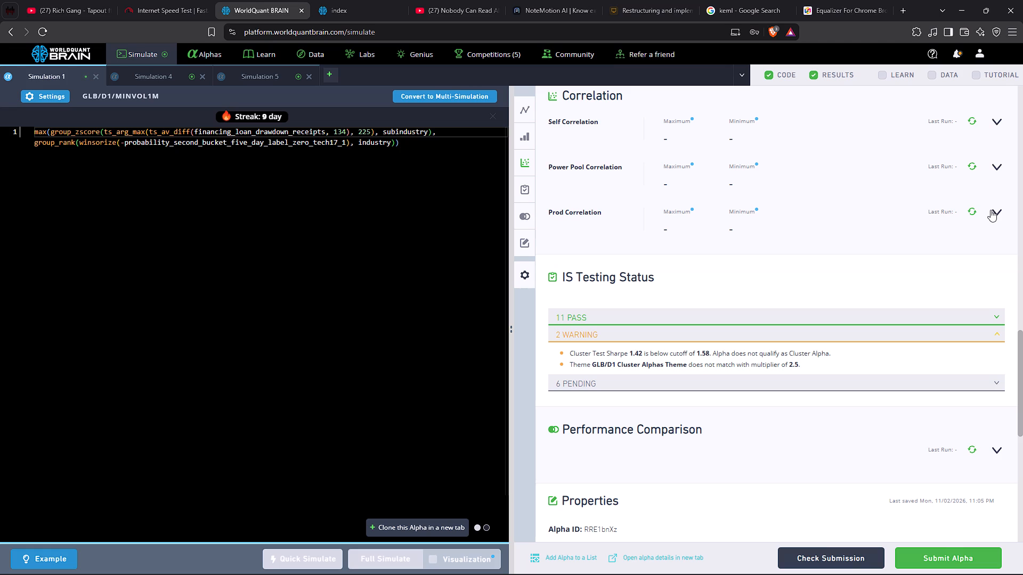
Show the test period for Simulation 4's finance_lease_debt_total alpha, review its IS testing status and open its Prod Correlation details.
click(159, 83)
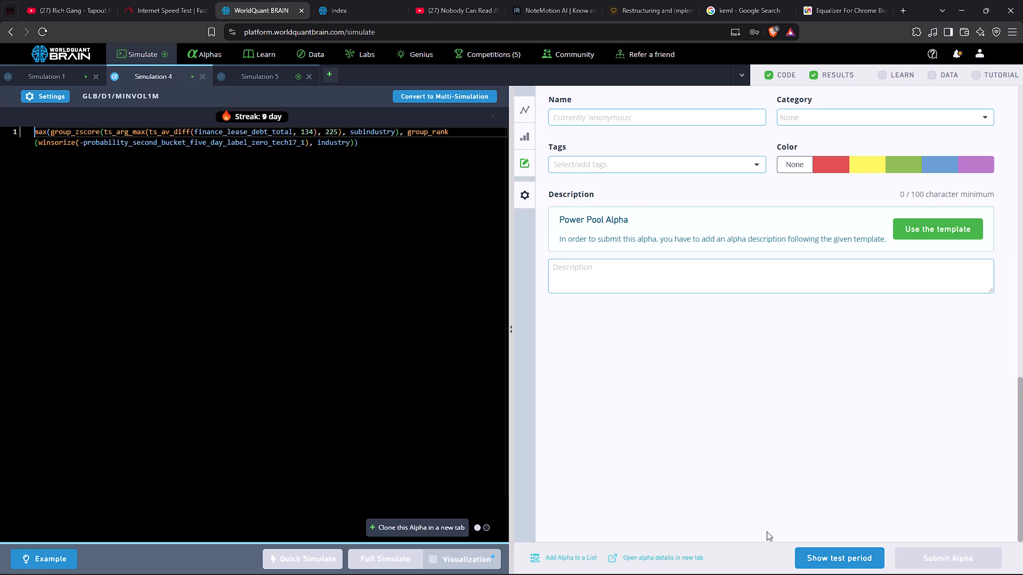
click(814, 551)
scroll(790, 422, down, 3)
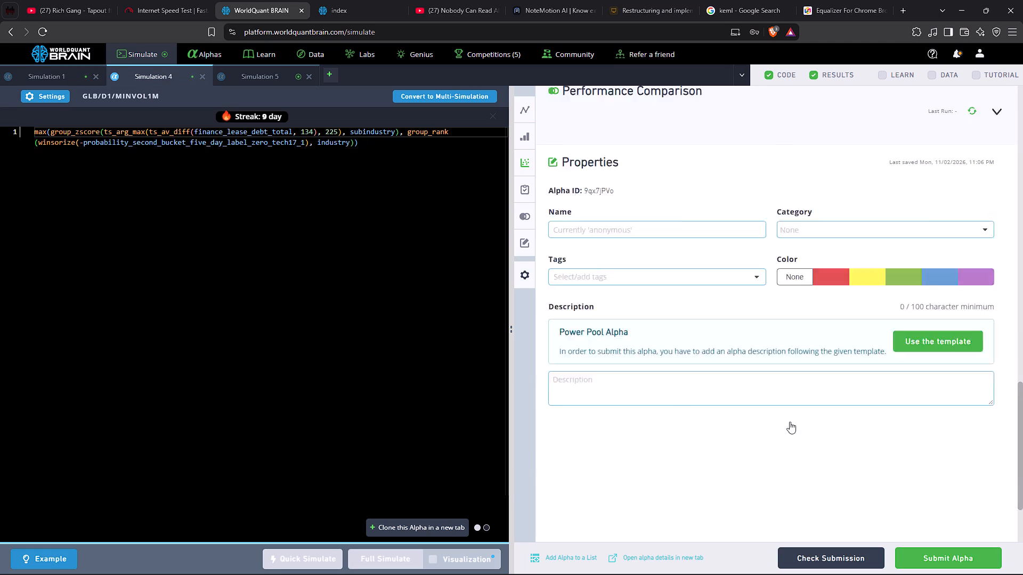
scroll(790, 422, down, 1)
click(996, 228)
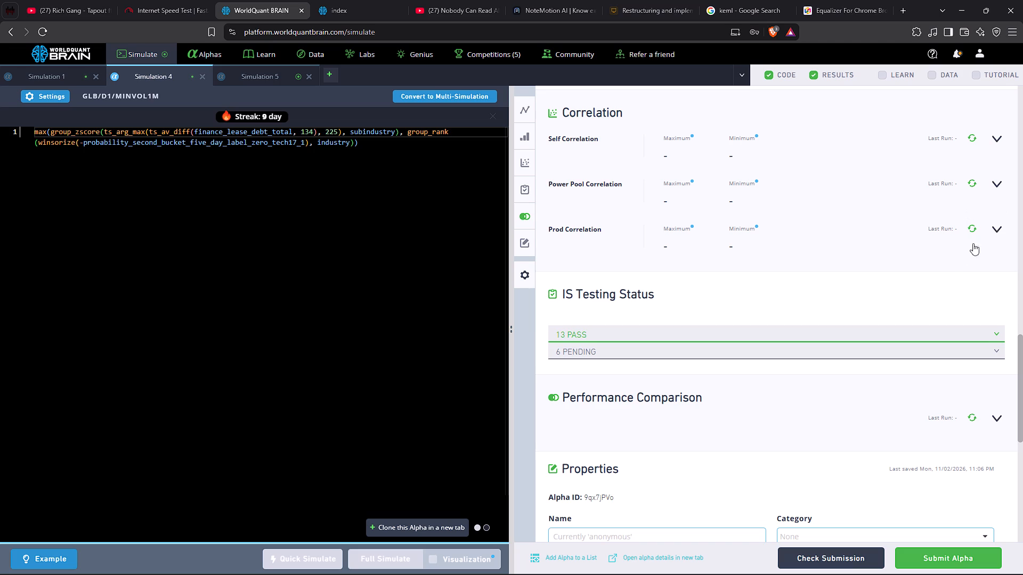
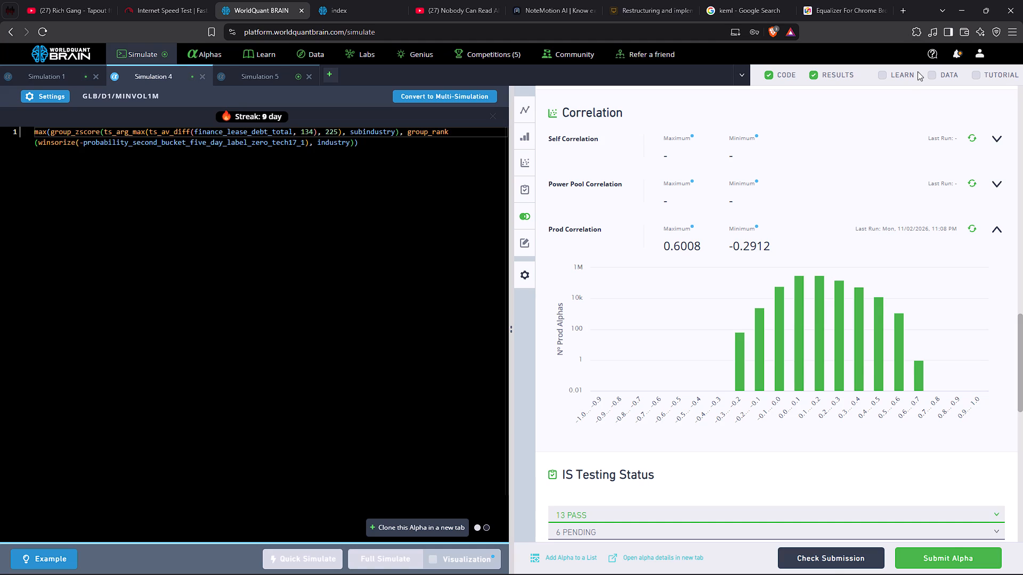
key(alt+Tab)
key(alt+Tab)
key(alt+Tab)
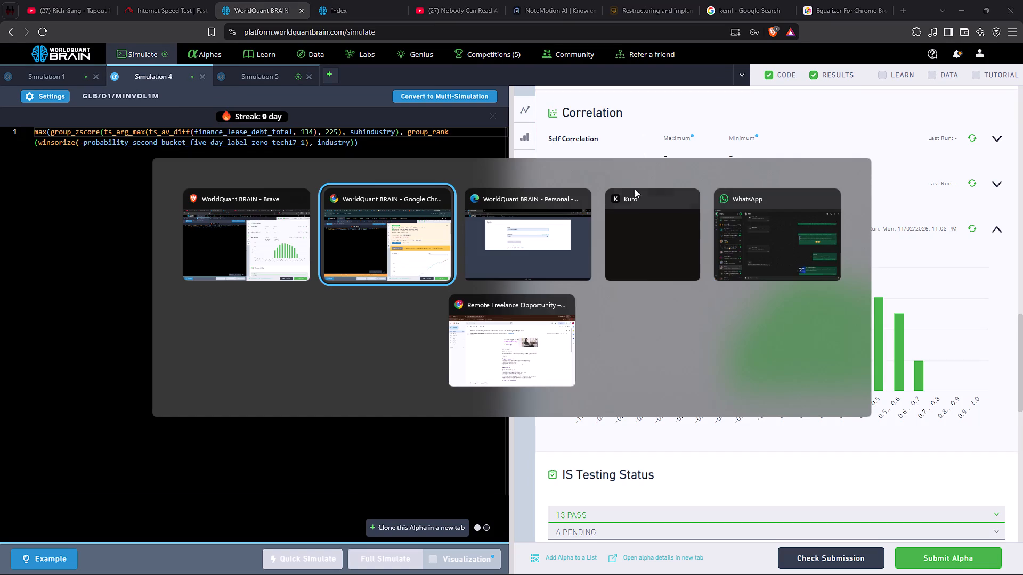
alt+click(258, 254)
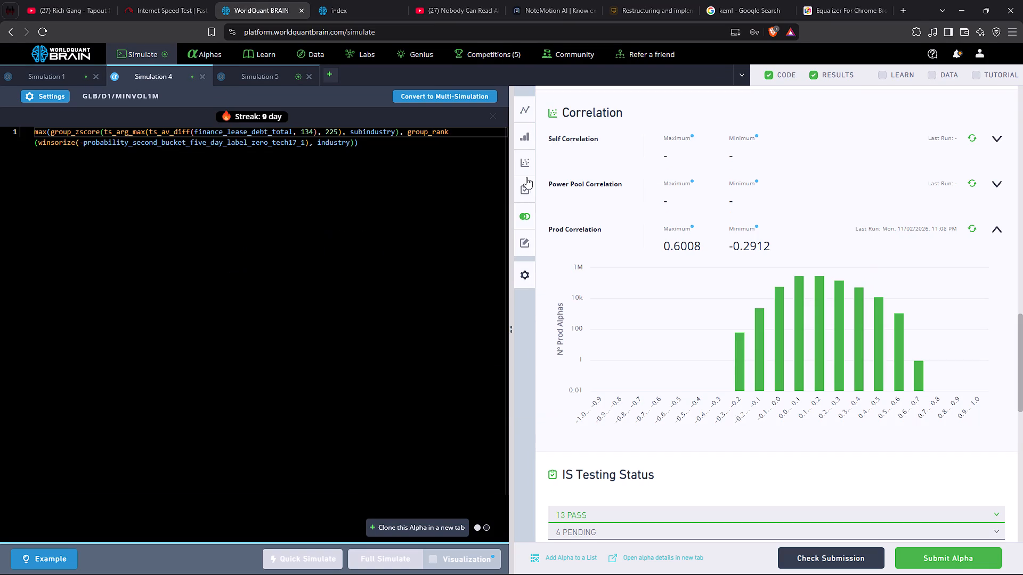
Show the IS period for Simulation 4's finance_lease_debt_total alpha and review its yearly and regional summary, Prod Correlation chart and IS testing status.
scroll(808, 379, down, 9)
scroll(895, 297, up, 4)
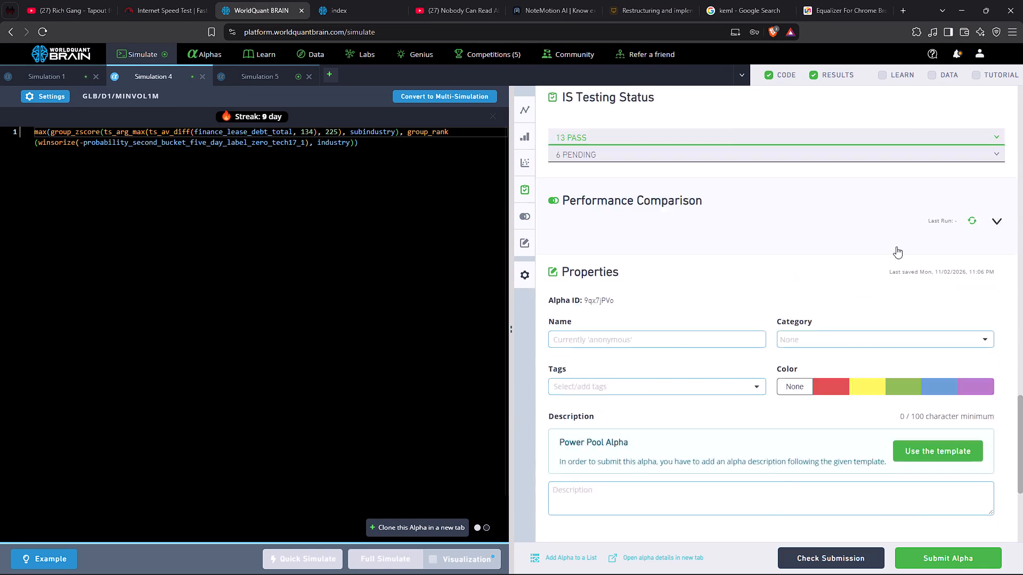
scroll(896, 247, up, 11)
scroll(940, 183, up, 9)
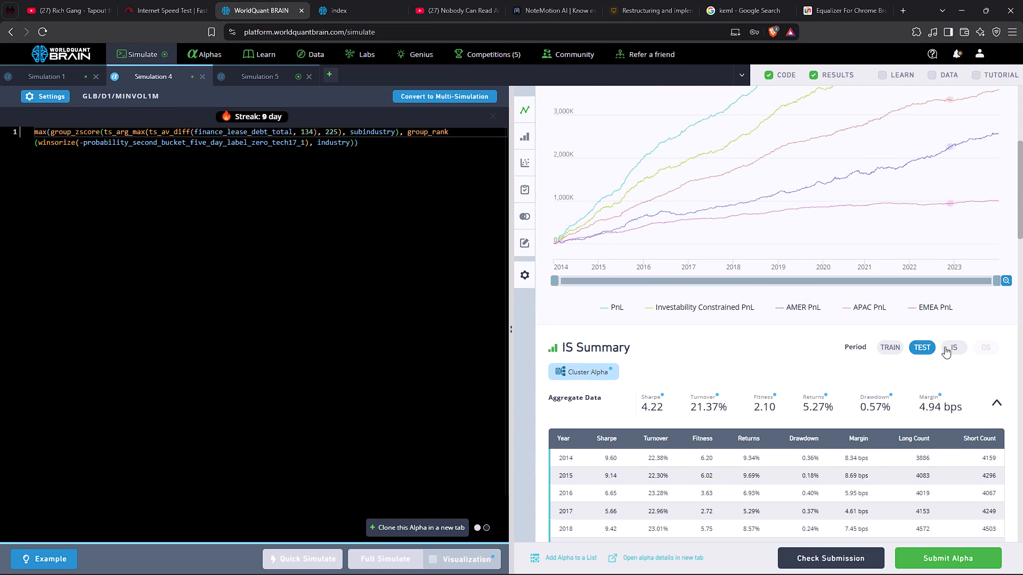
click(948, 347)
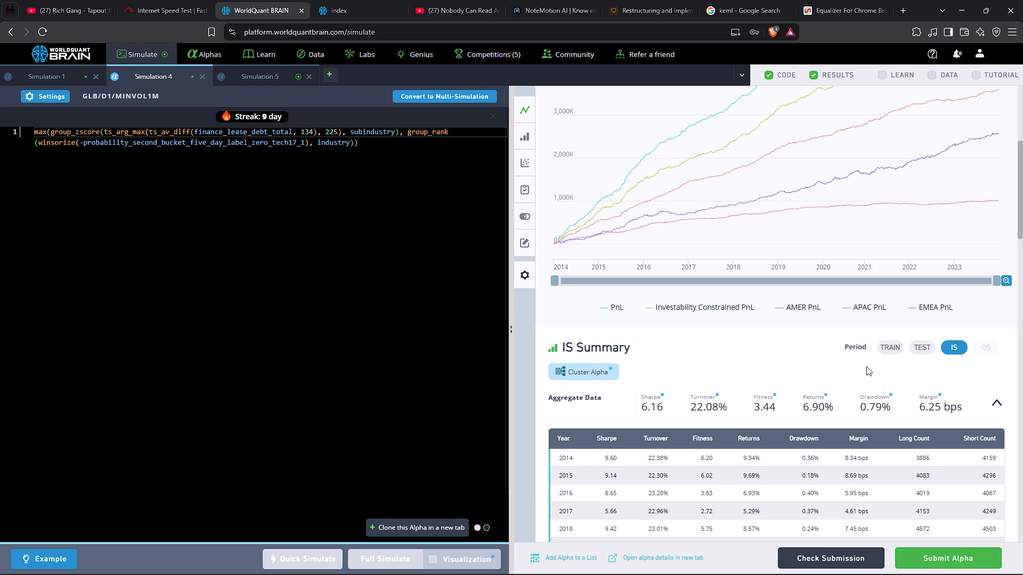
scroll(821, 391, down, 3)
scroll(855, 443, down, 6)
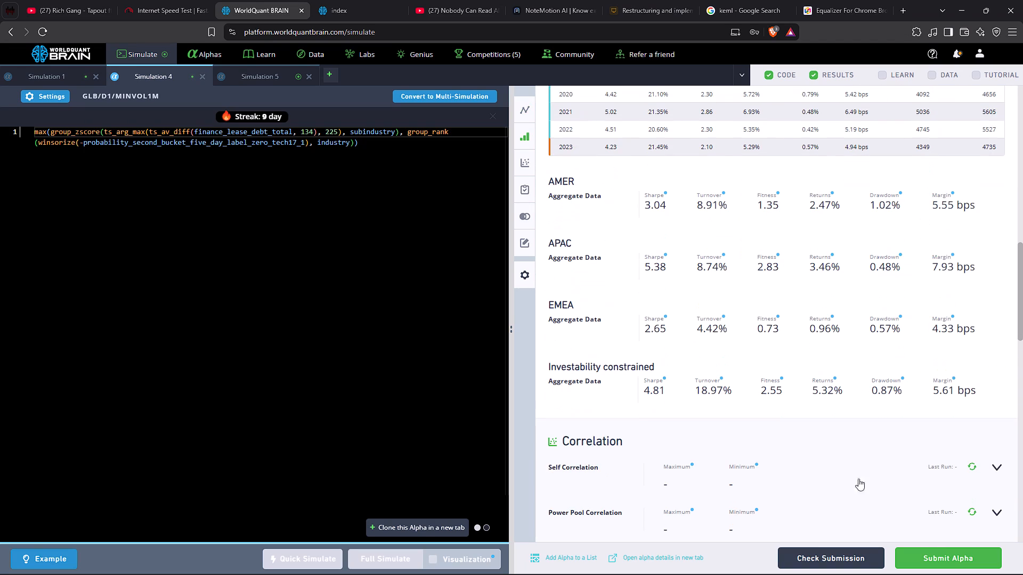
scroll(889, 489, down, 3)
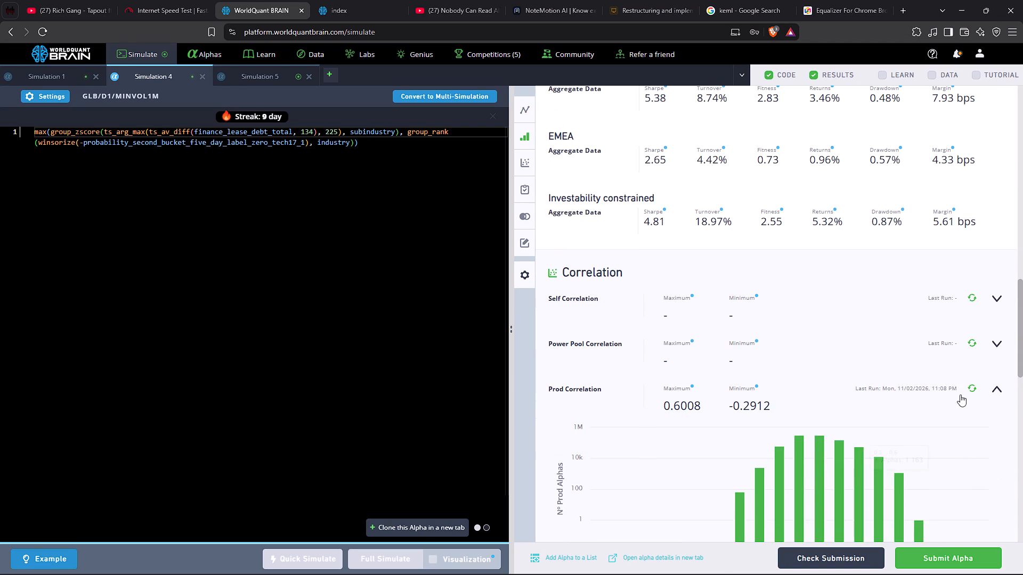
scroll(965, 398, down, 4)
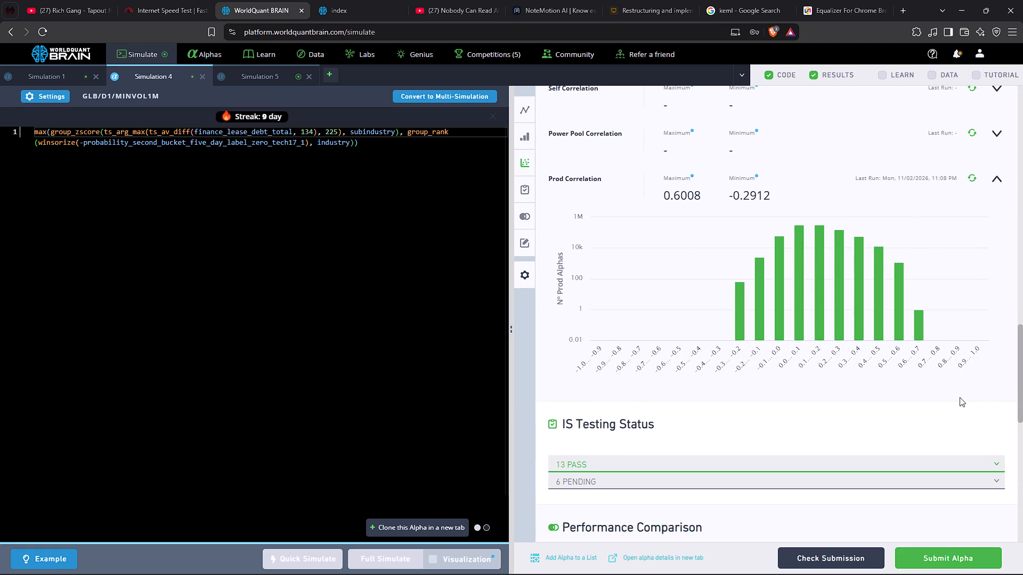
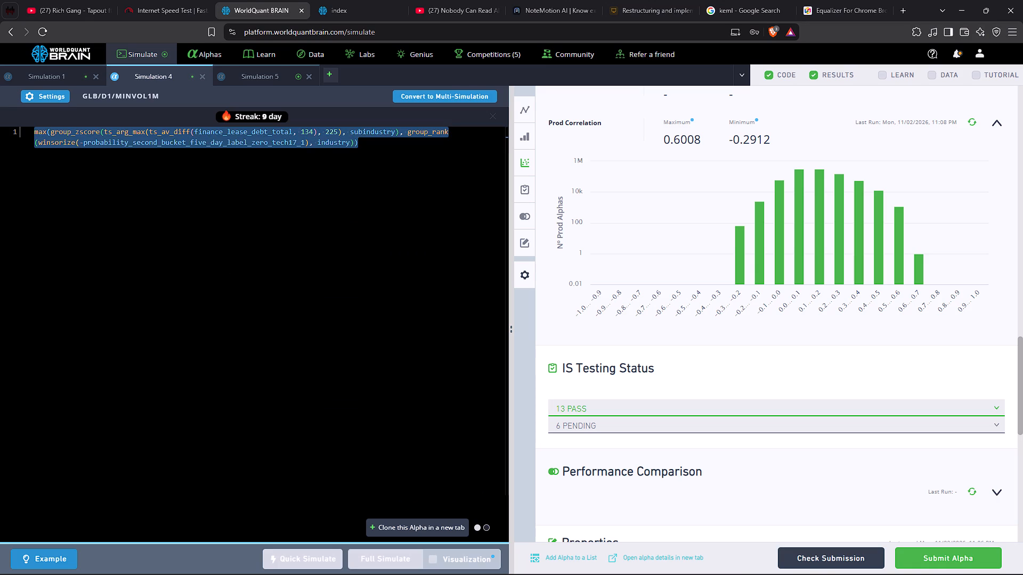
key(ctrl+c)
Return to Chrome and finish the completed biometric authentication to enter the simulation page.
key(alt+Tab)
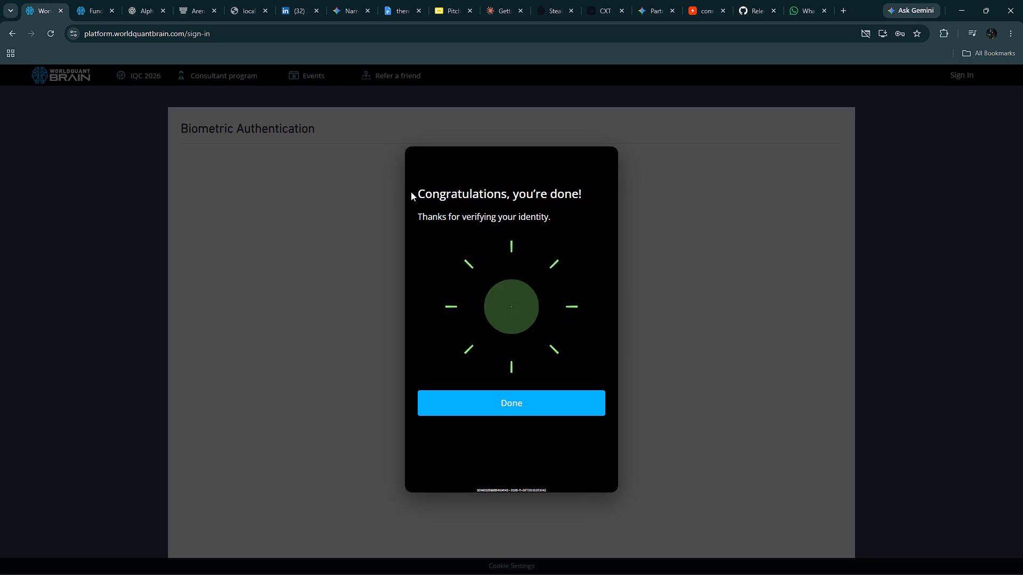
click(495, 401)
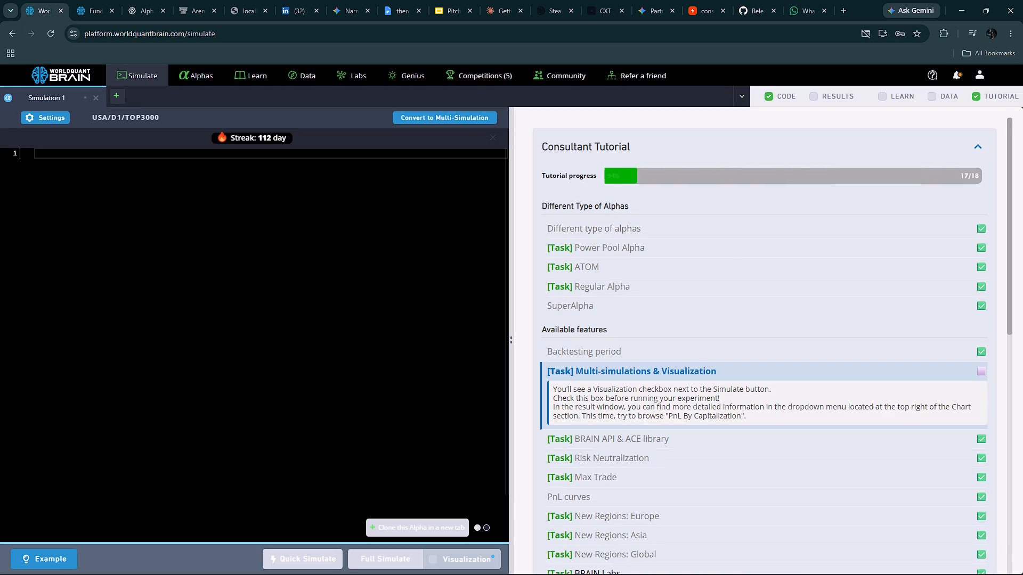
Paste the copied finance_lease_debt_total expression into the empty Simulation 1.
key(ctrl+v)
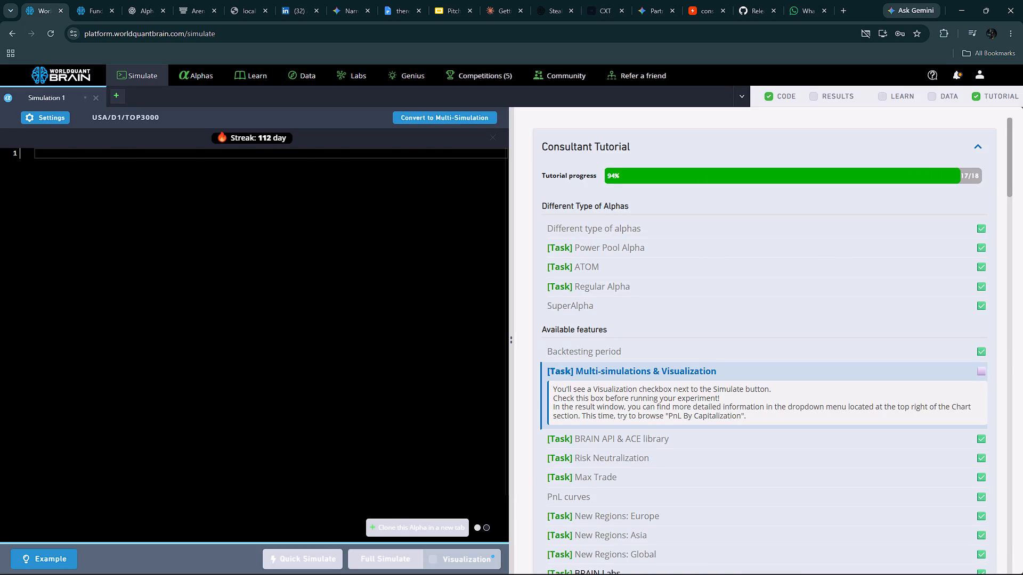
Configure Simulation 1 with region GLB, universe MINVOL1M and Statistical neutralization to match Simulation 4 in Brave, and run a full simulation.
click(52, 120)
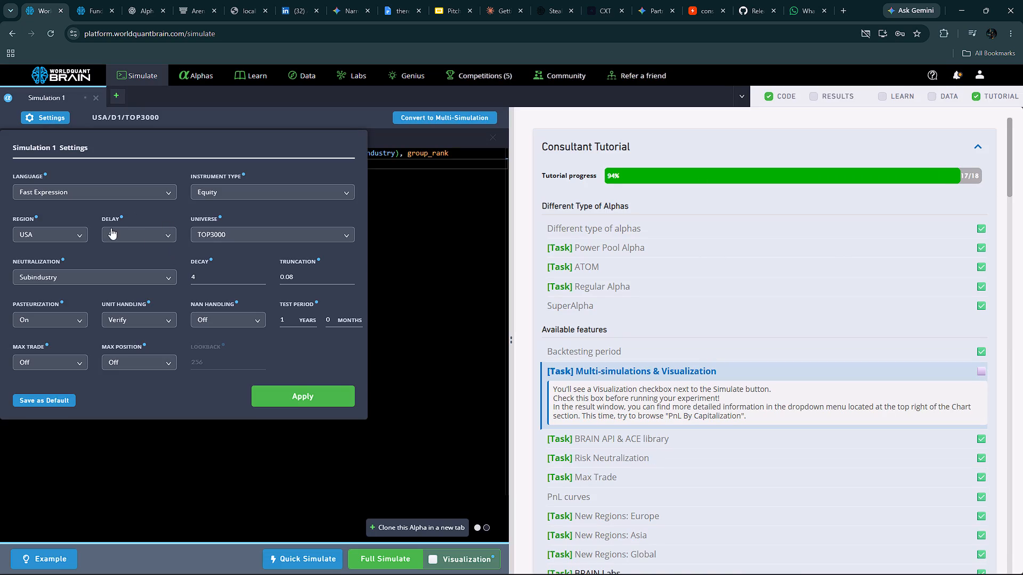
click(78, 234)
click(67, 274)
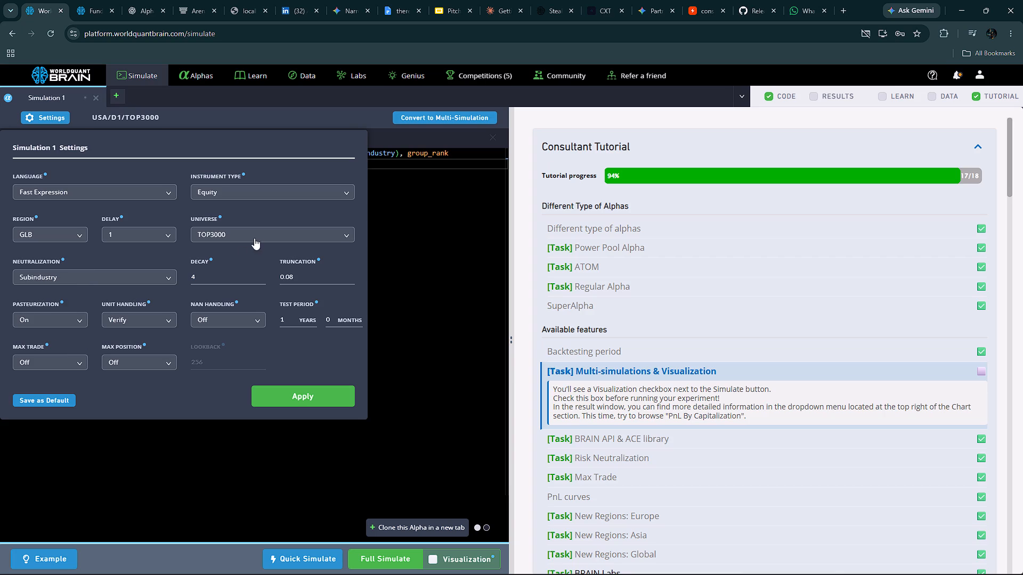
click(257, 236)
click(257, 268)
click(142, 272)
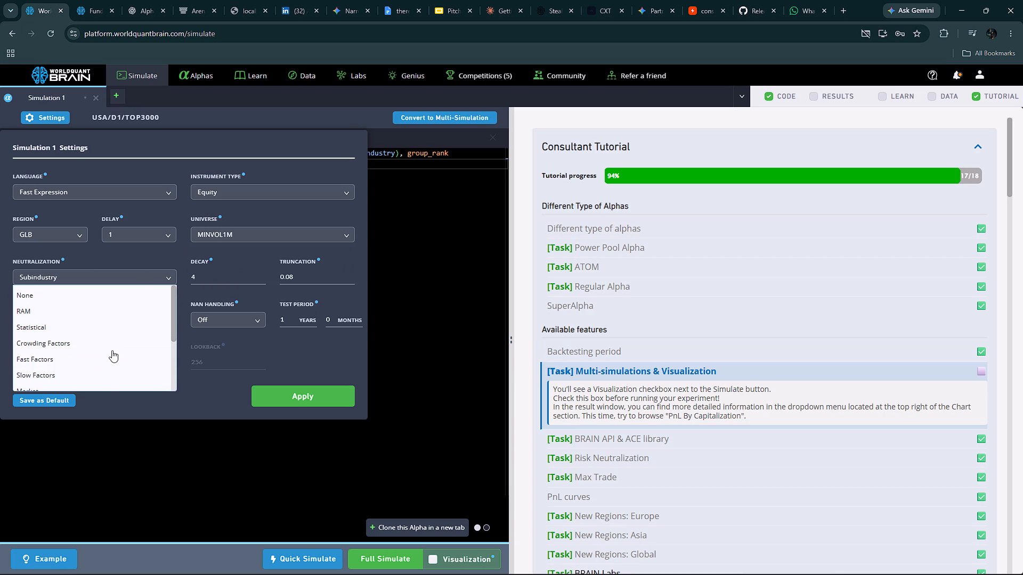
key(alt+Tab)
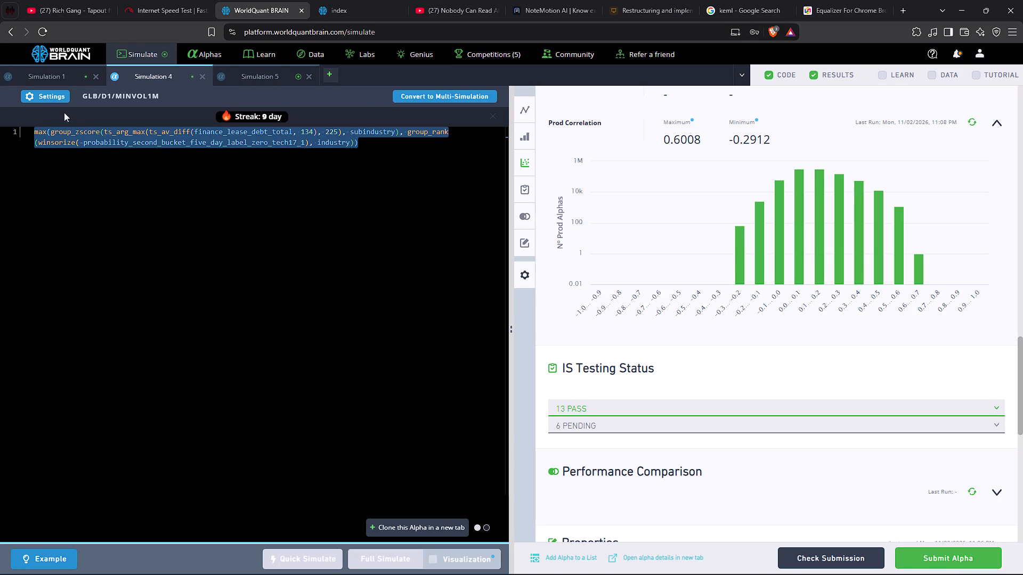
click(57, 100)
key(alt+Tab)
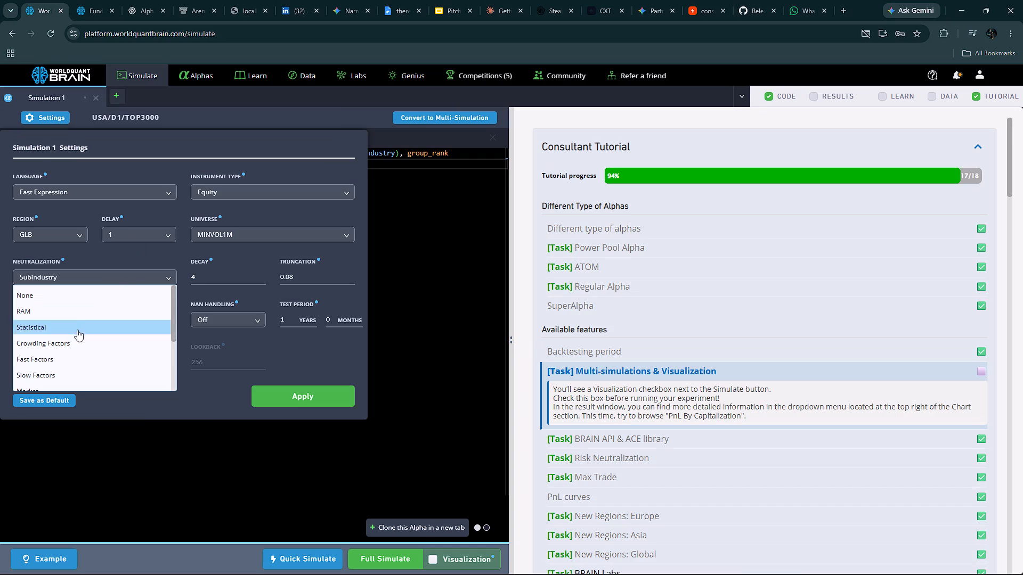
click(74, 325)
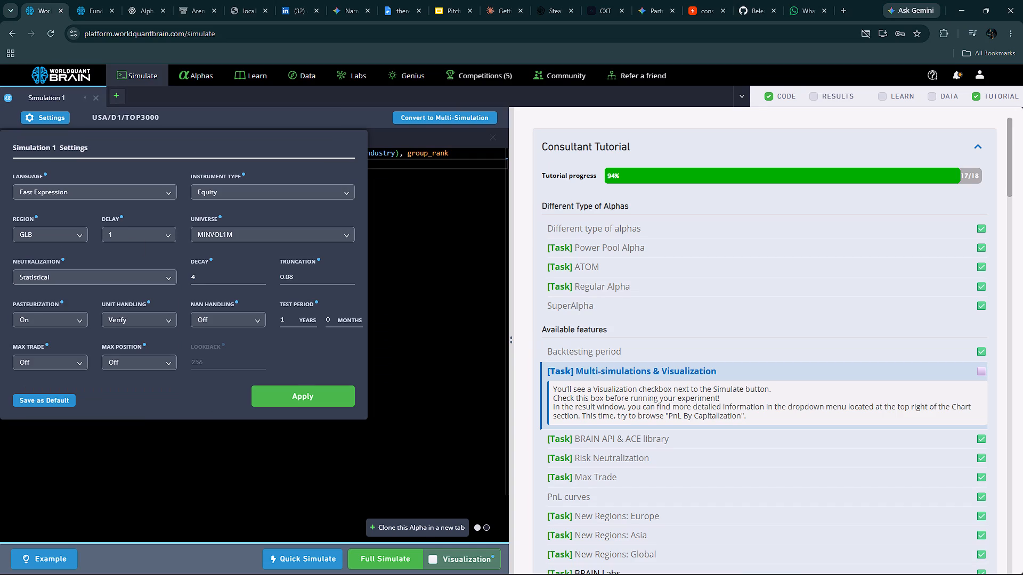
click(296, 400)
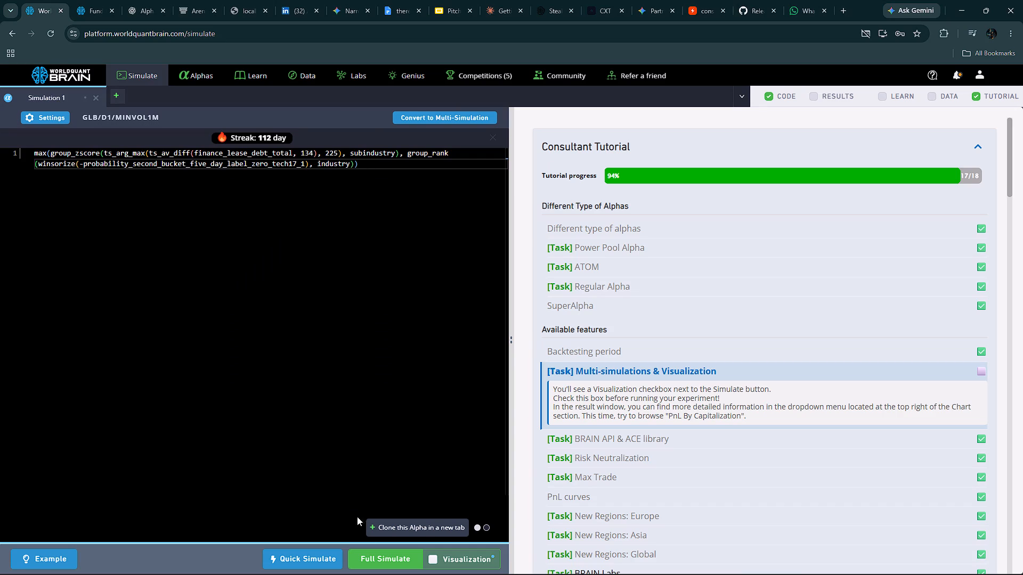
click(377, 552)
Clone the alpha into a new simulation, change its universe to TOPDIV3000 and run a full simulation.
click(408, 525)
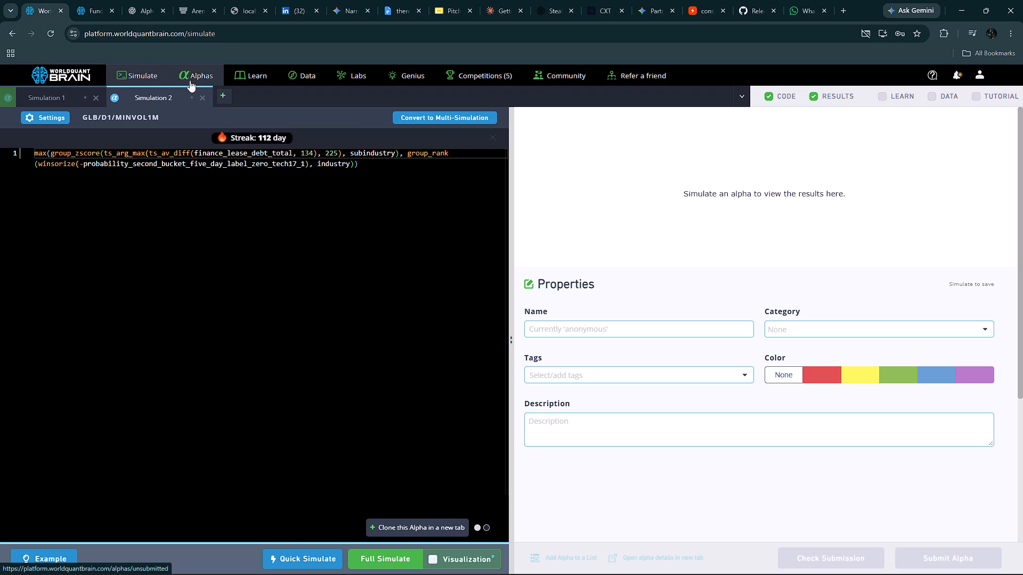
click(61, 120)
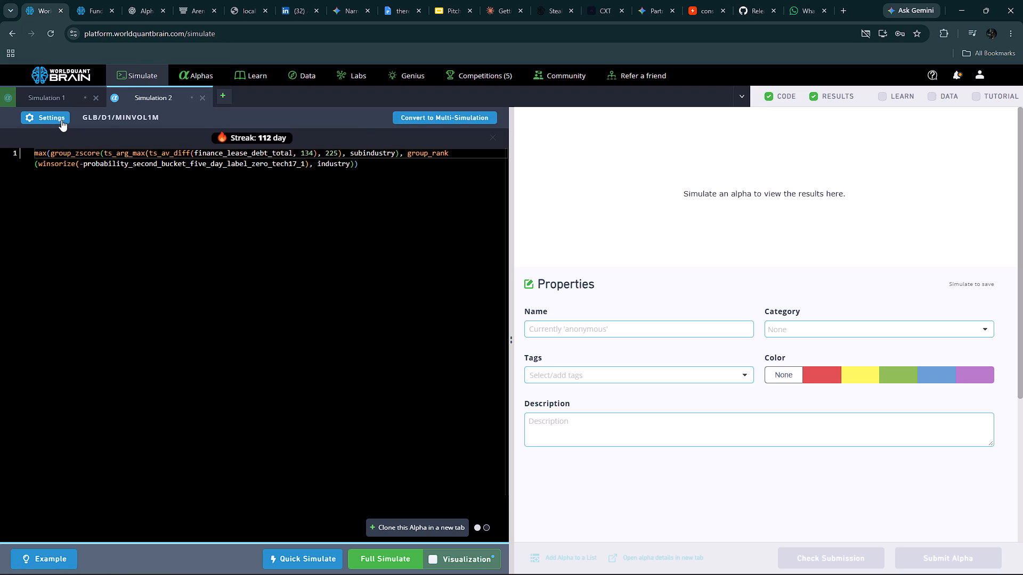
click(223, 232)
click(224, 296)
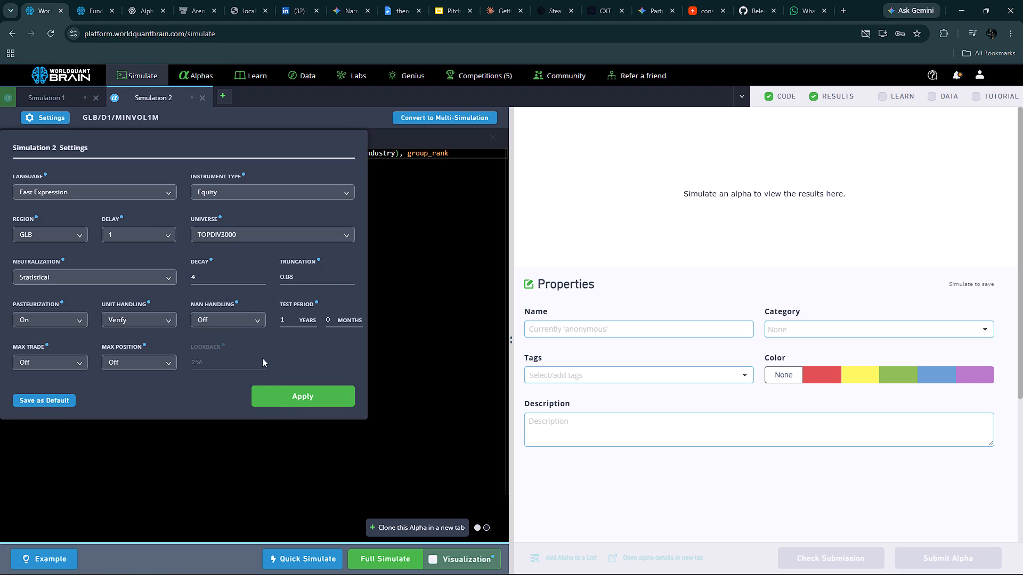
click(277, 396)
click(388, 561)
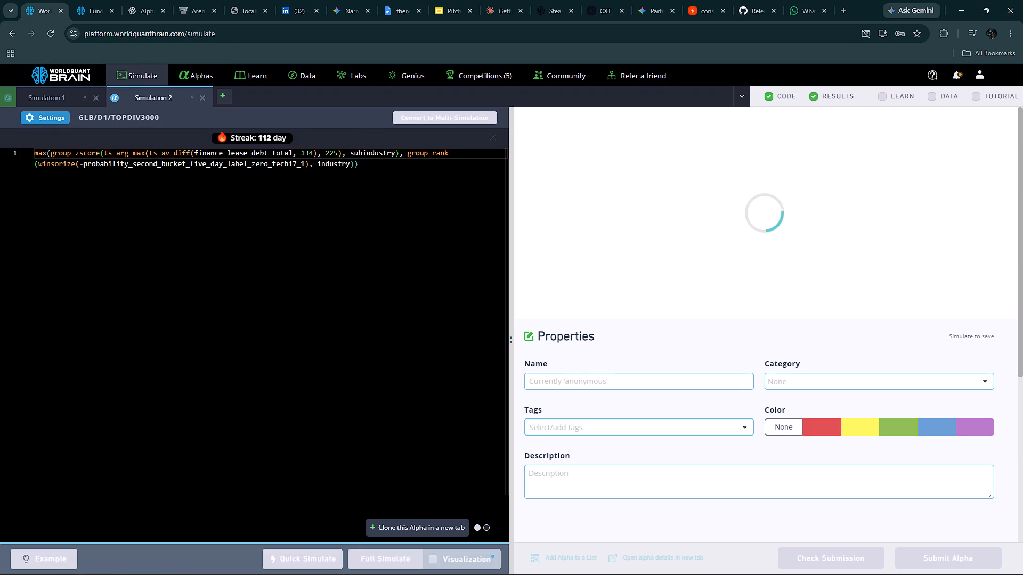
Open the Alphas page's submitted list and switch it to the unsubmitted alphas.
click(204, 76)
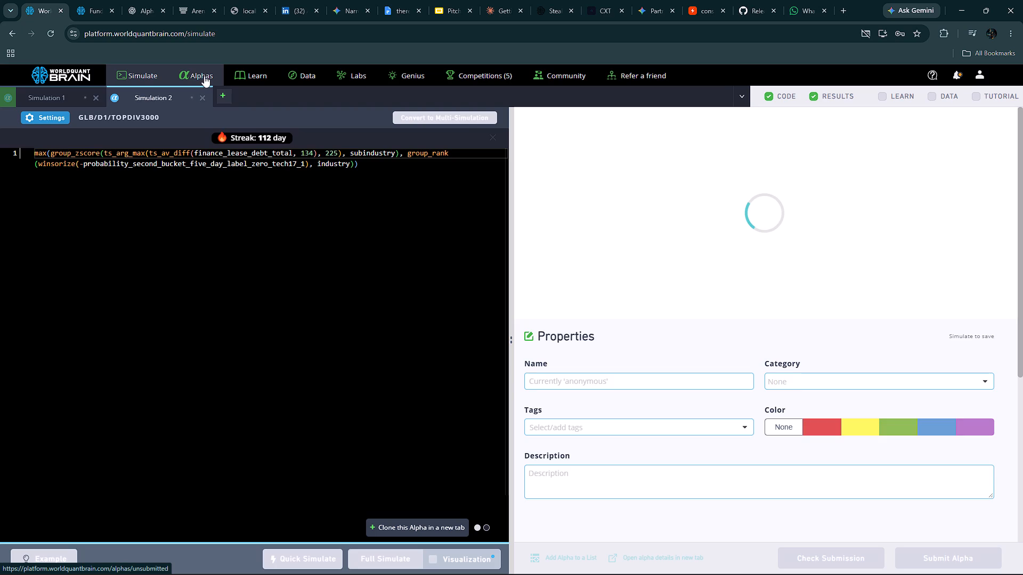
click(440, 128)
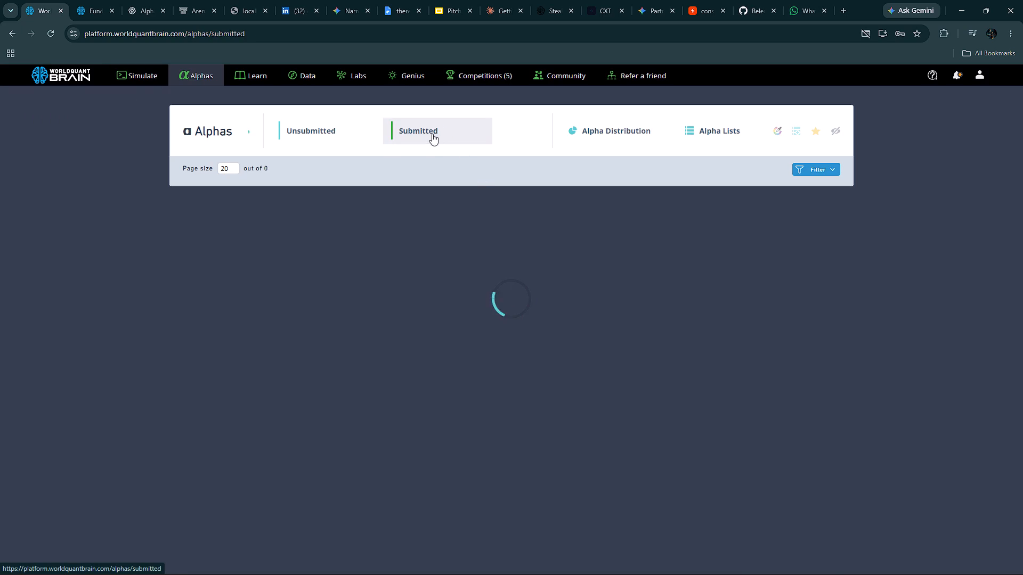
click(265, 117)
click(295, 132)
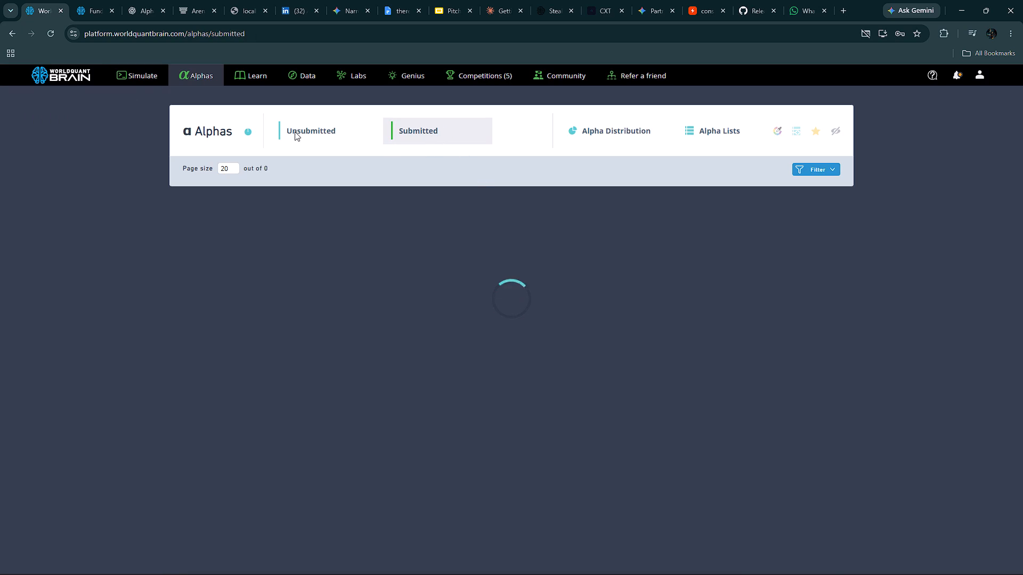
click(310, 133)
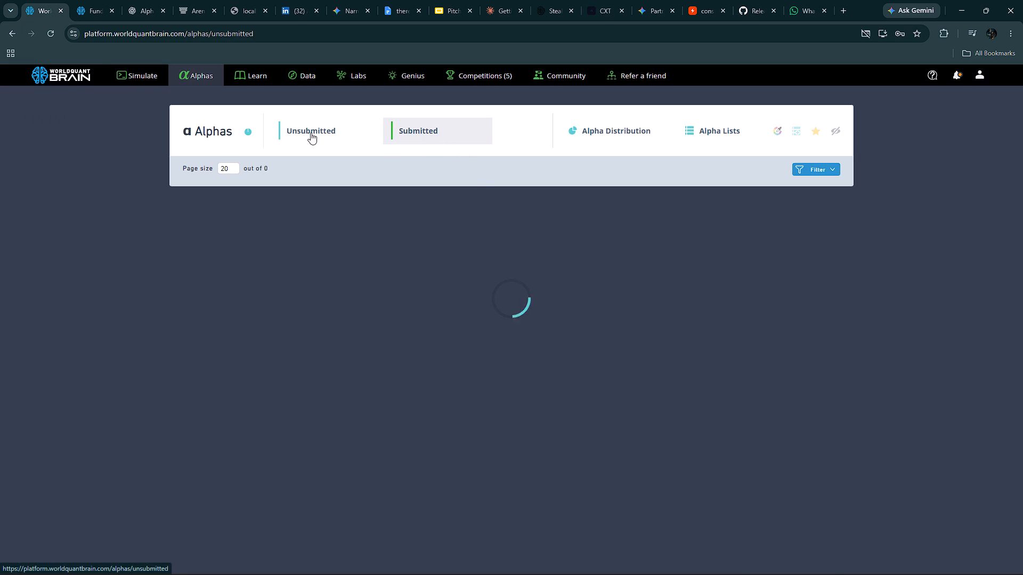
key(alt+Tab)
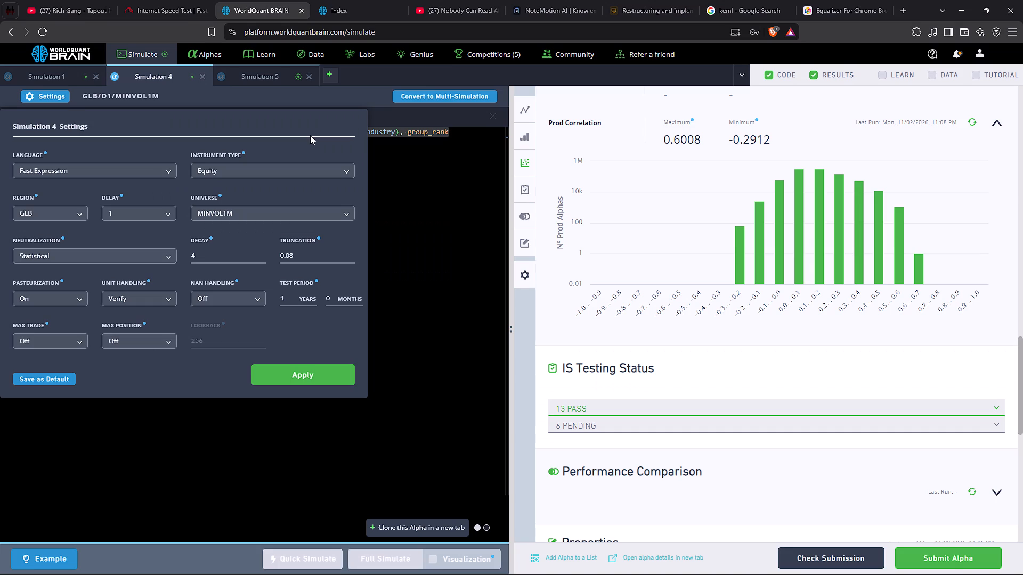
key(alt+Tab)
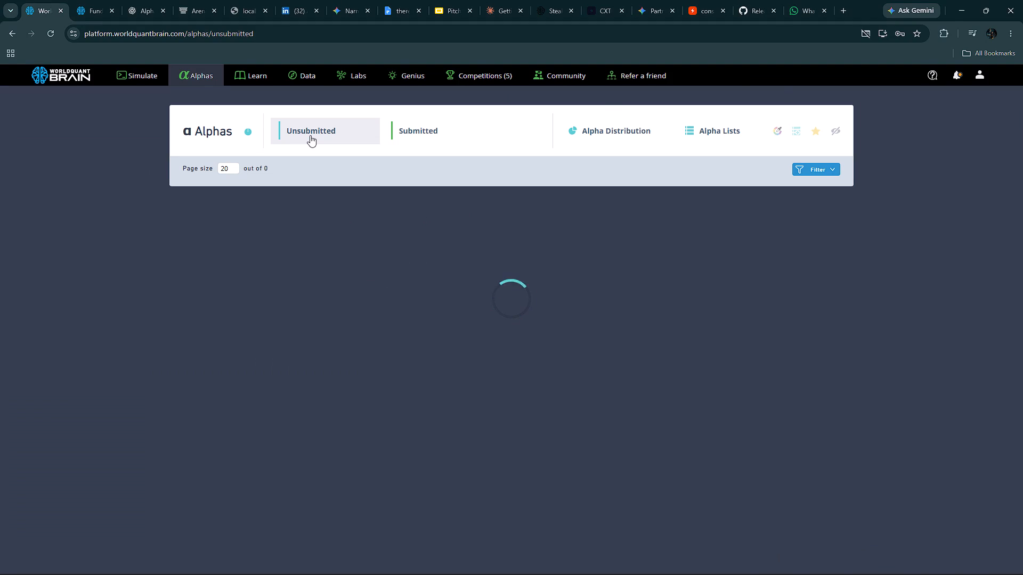
In Brave, show the test period for Simulation 5's extraordinary_items_other alpha and run its Prod Correlation check.
key(alt+Tab)
click(439, 250)
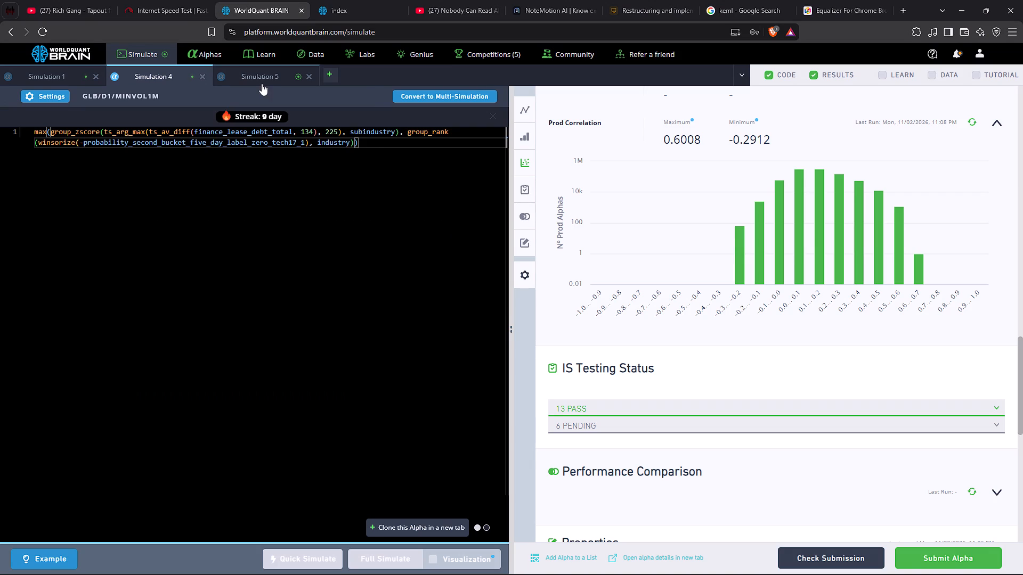
click(261, 80)
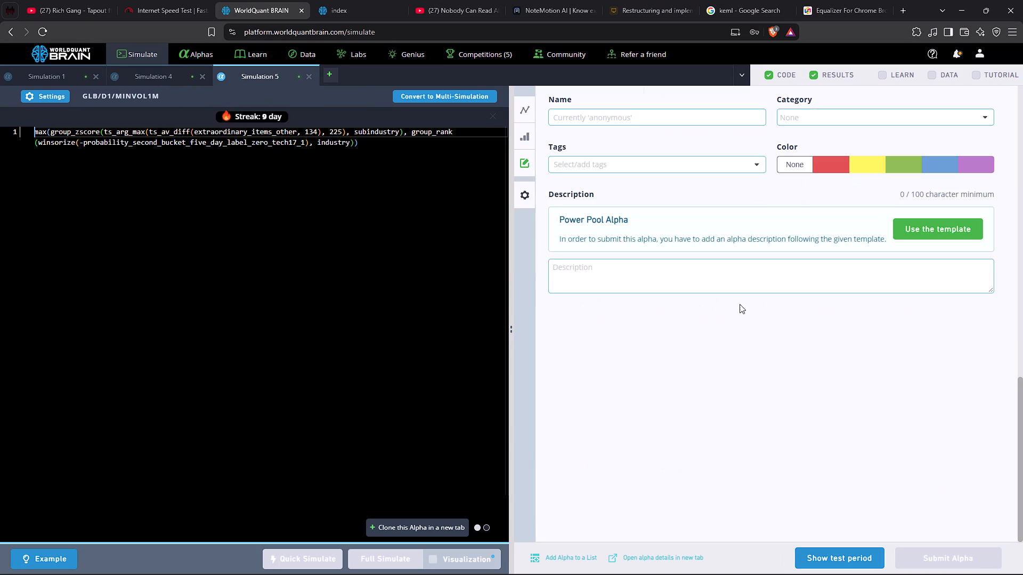
click(849, 553)
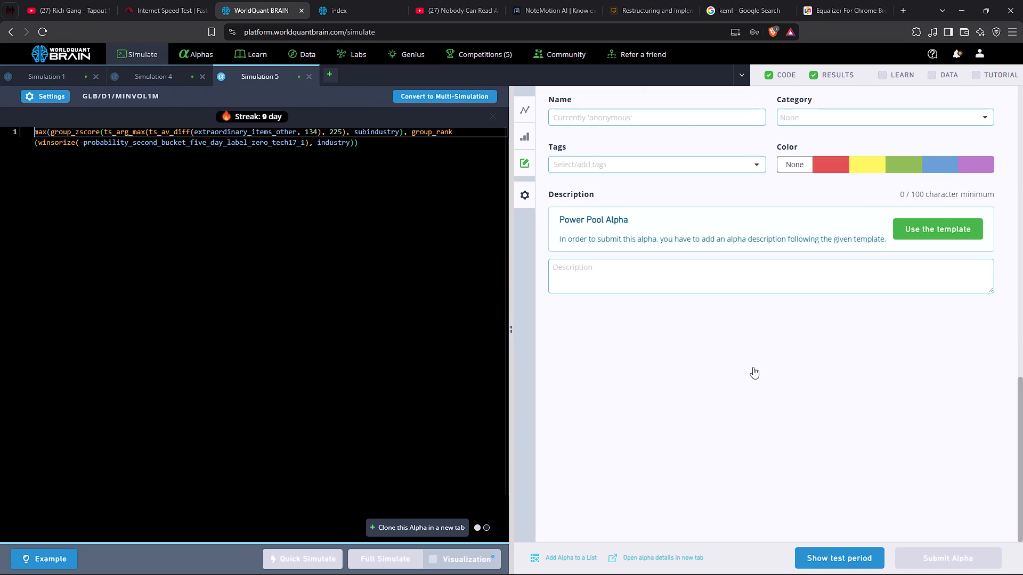
scroll(714, 334, down, 1)
scroll(698, 270, up, 4)
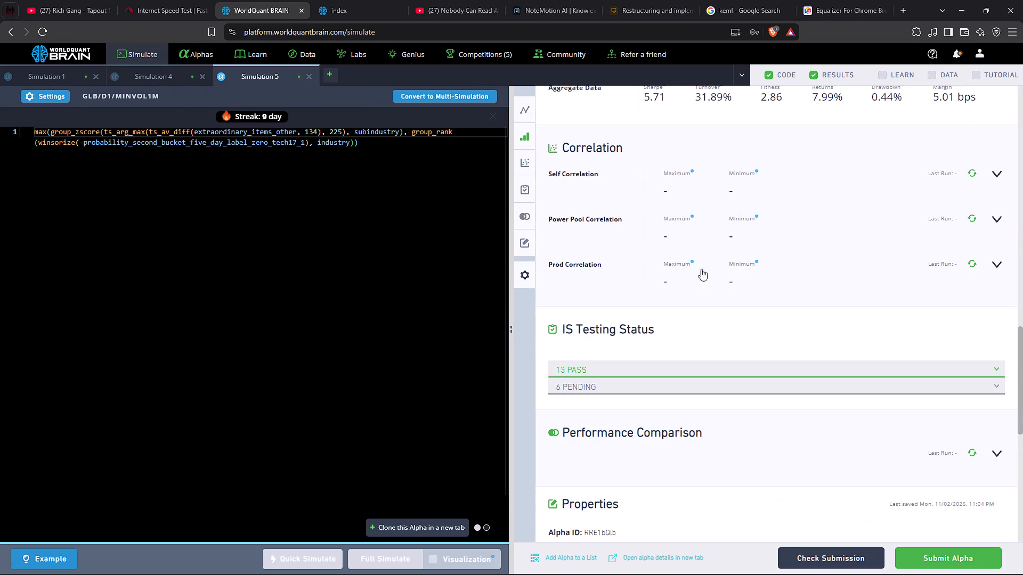
click(995, 284)
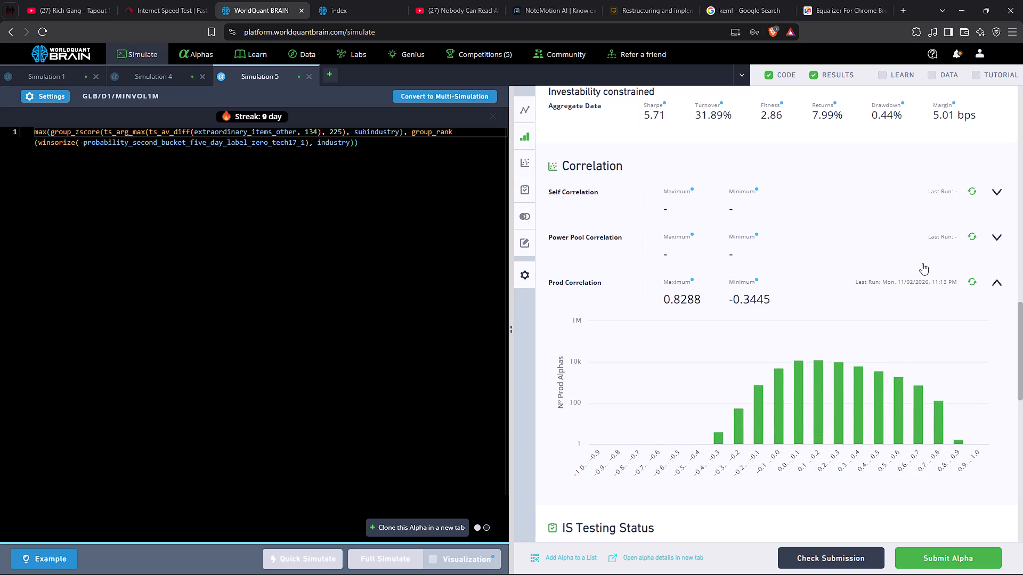
Close Simulation 5 and review Simulation 4's correlation and IS testing status.
click(311, 76)
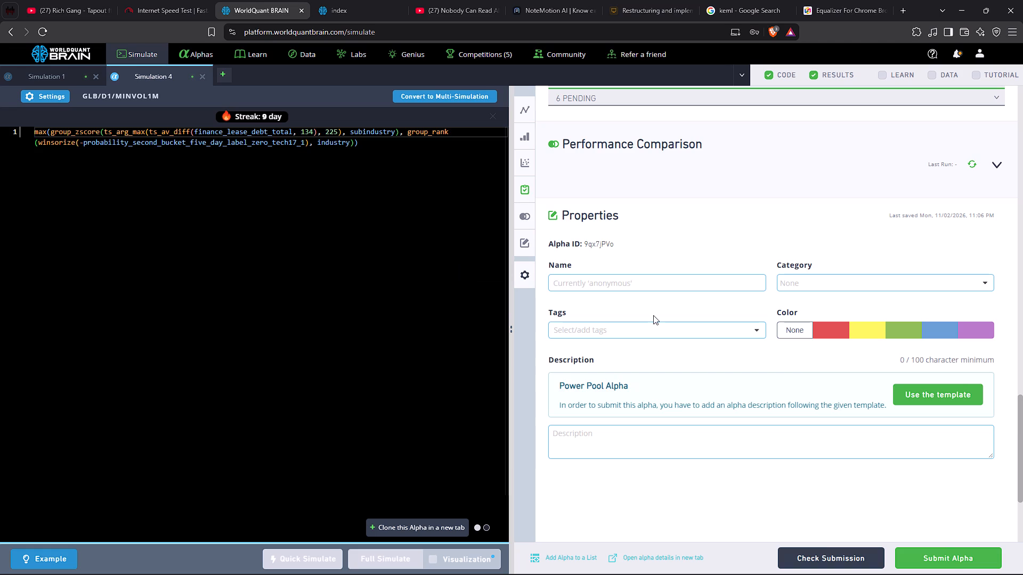
scroll(653, 315, up, 11)
scroll(654, 316, down, 5)
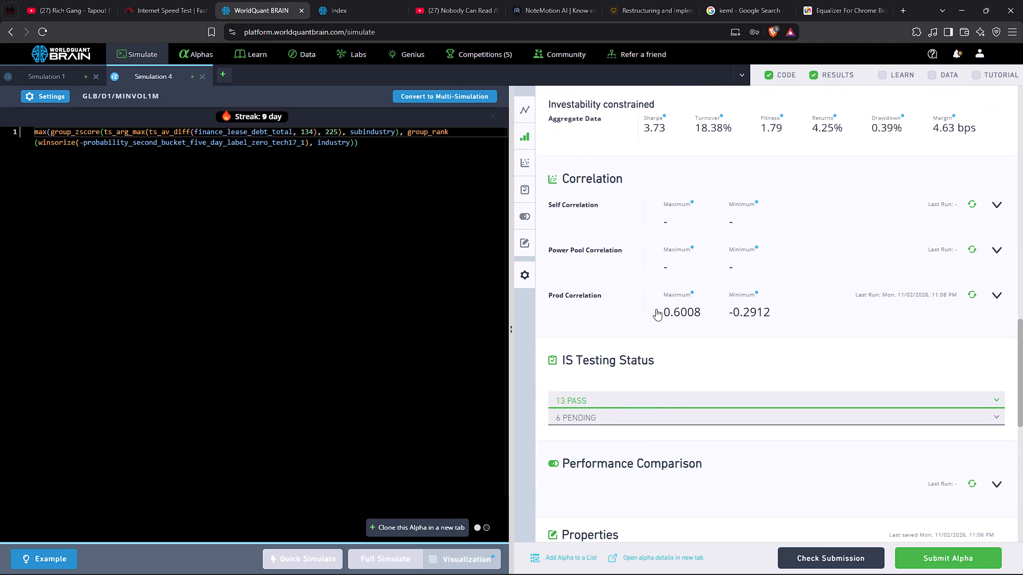
key(alt+Tab)
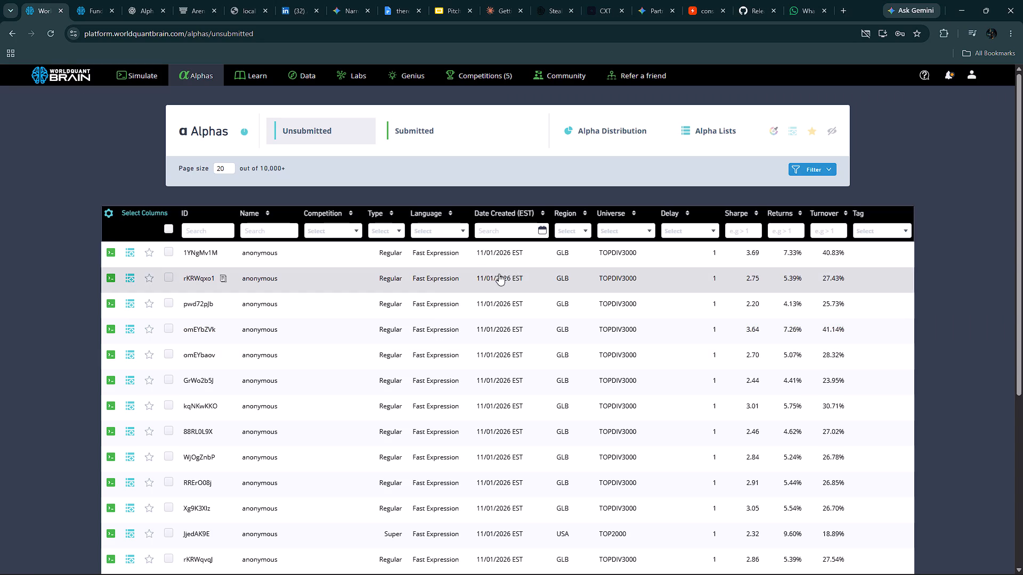
click(409, 125)
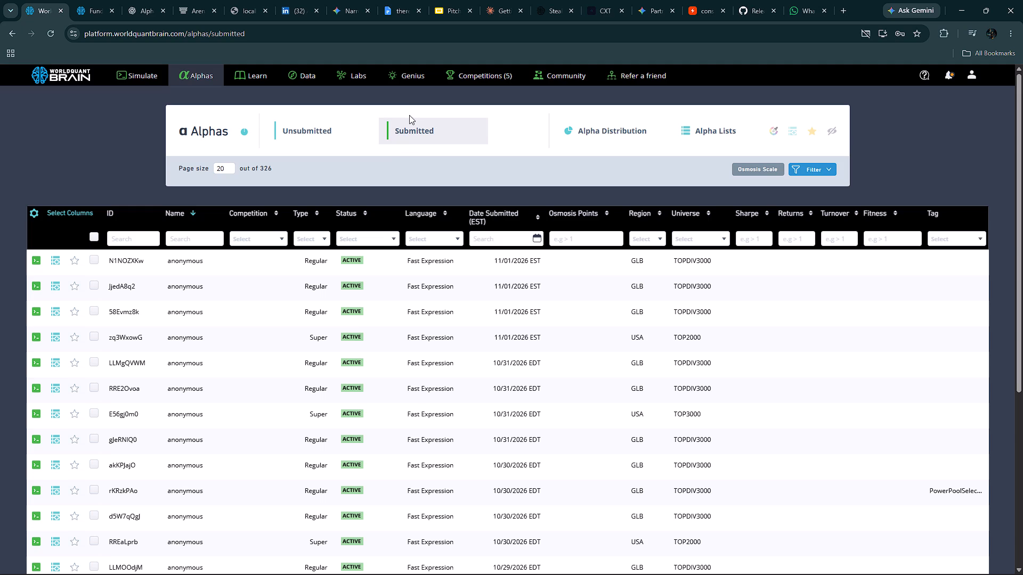
click(351, 346)
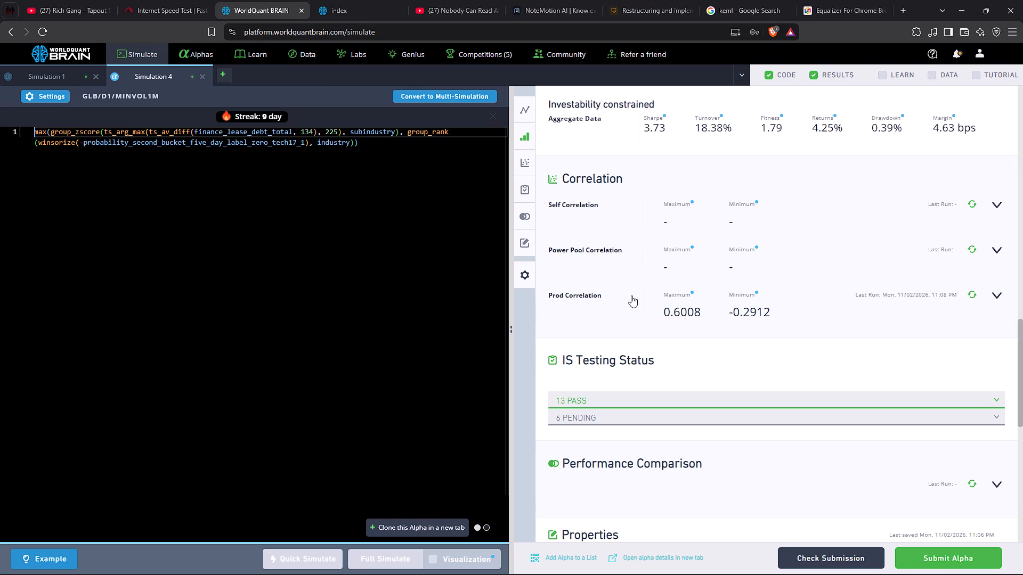
scroll(848, 76, up, 3)
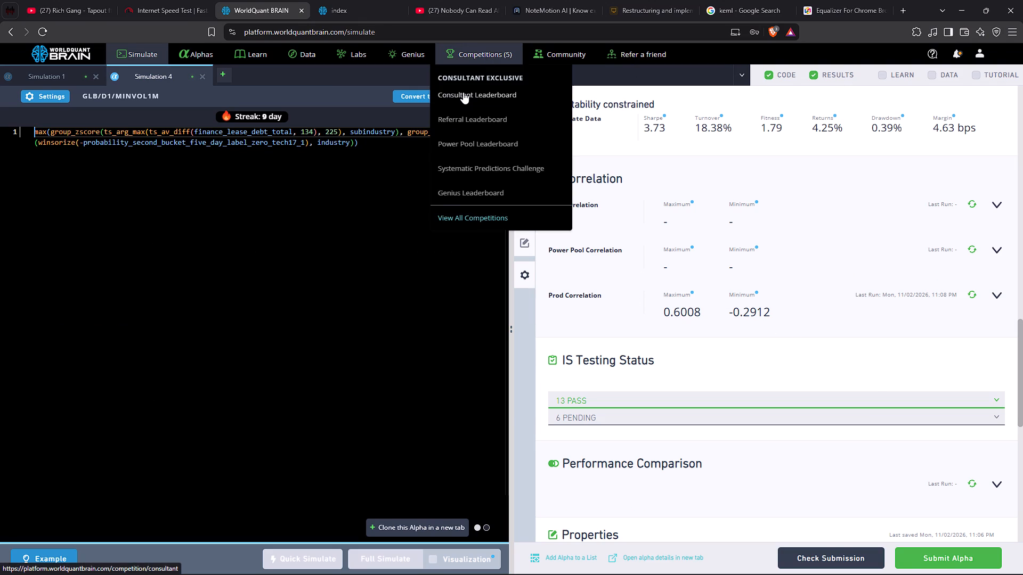
key(alt+Tab)
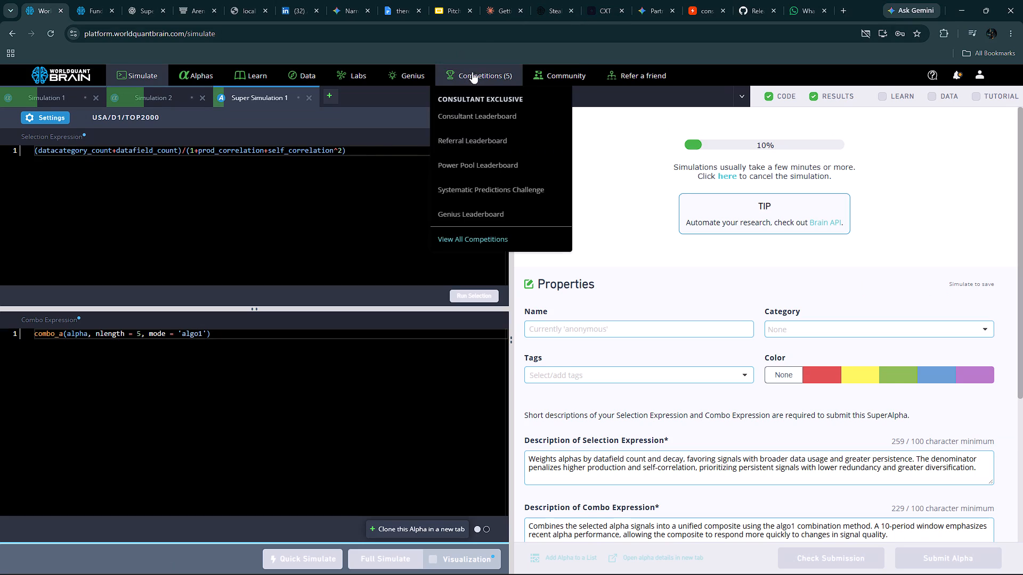
click(480, 115)
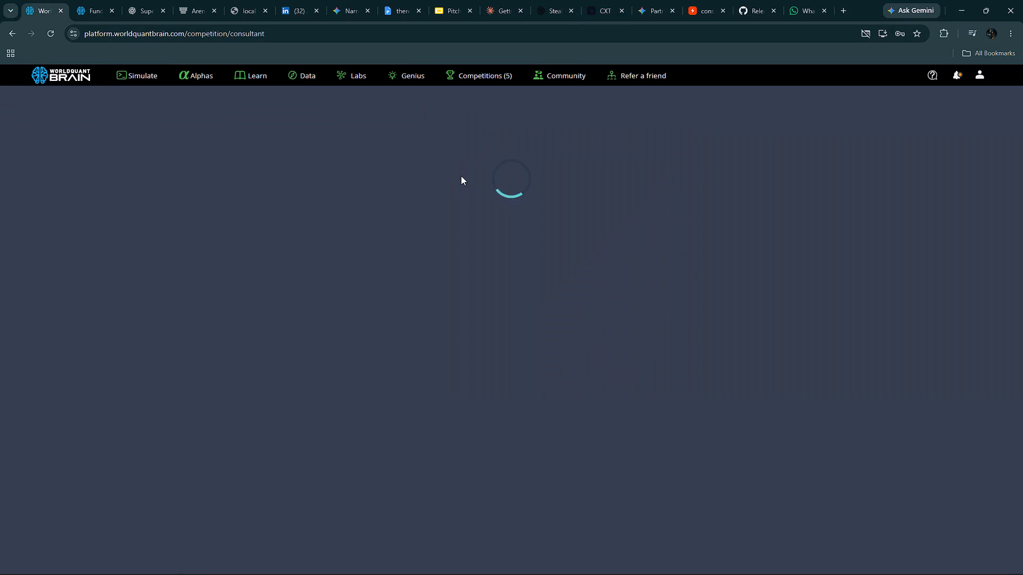
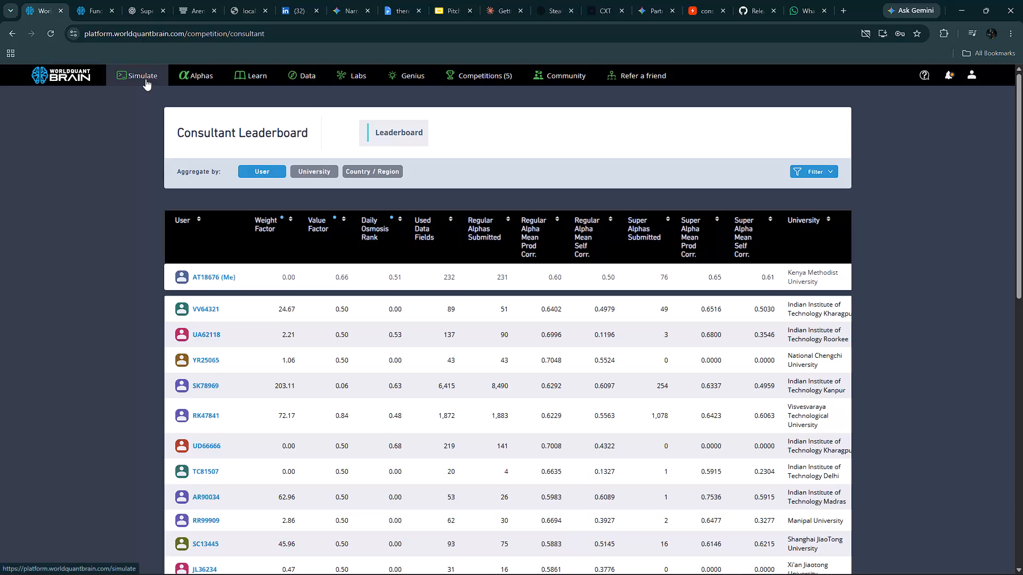
Return from the Consultant Leaderboard to the simulation workspace to check the USA/TOP2000 super simulation's progress.
click(145, 79)
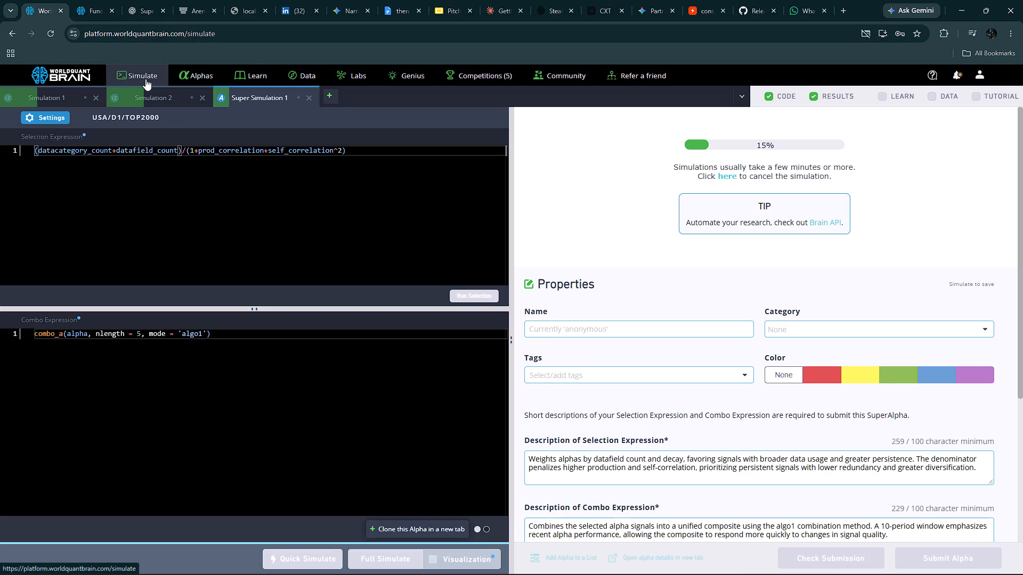
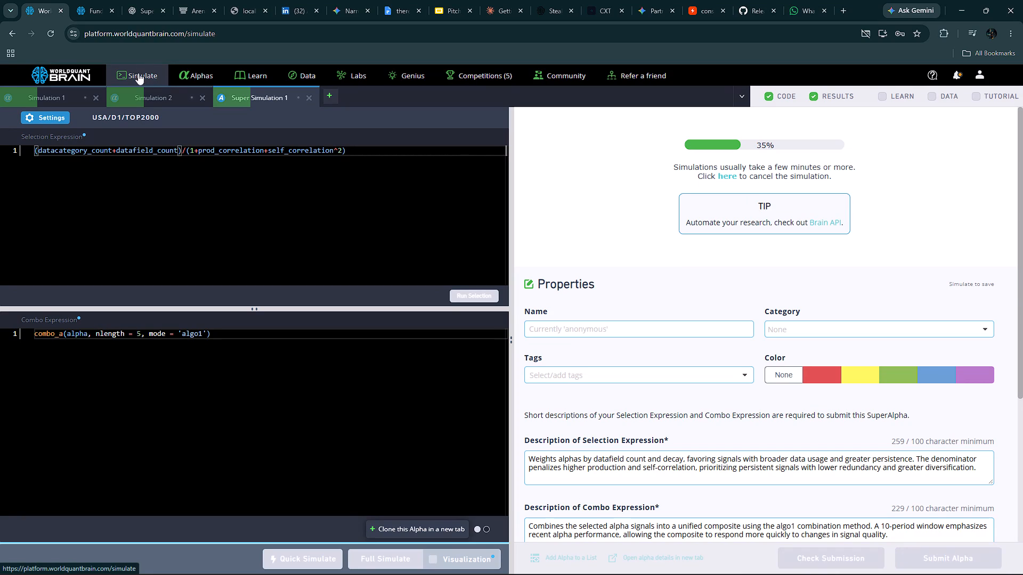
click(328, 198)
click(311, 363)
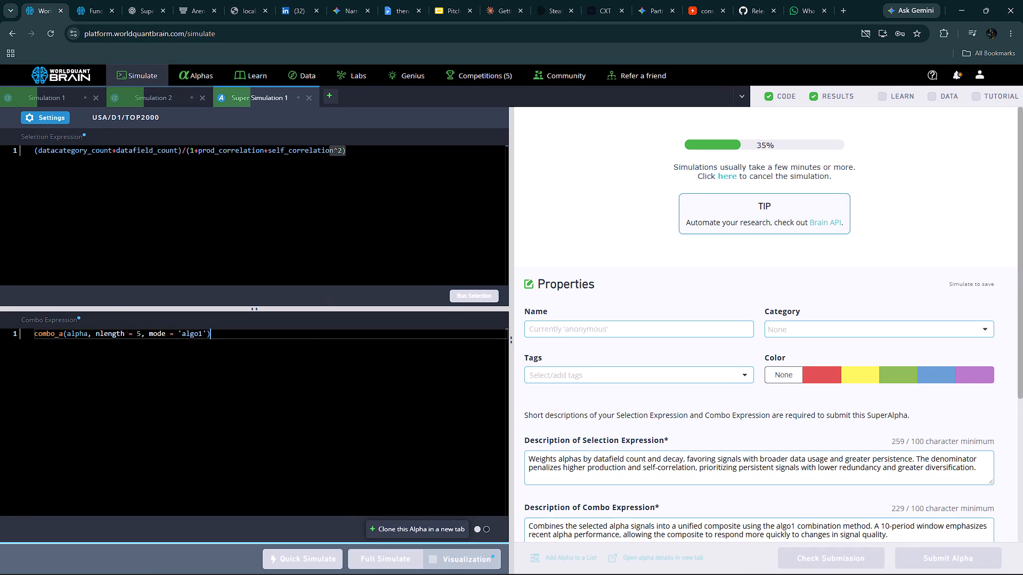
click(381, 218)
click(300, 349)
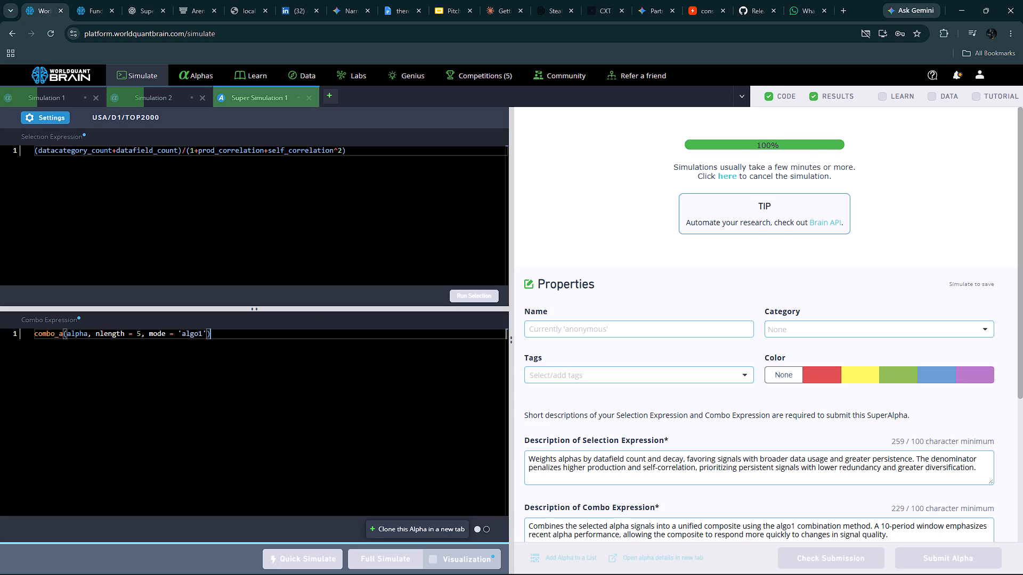
Reveal the USA/TOP2000 SuperAlpha's test period, review its testing warning and run its production correlation check.
click(607, 125)
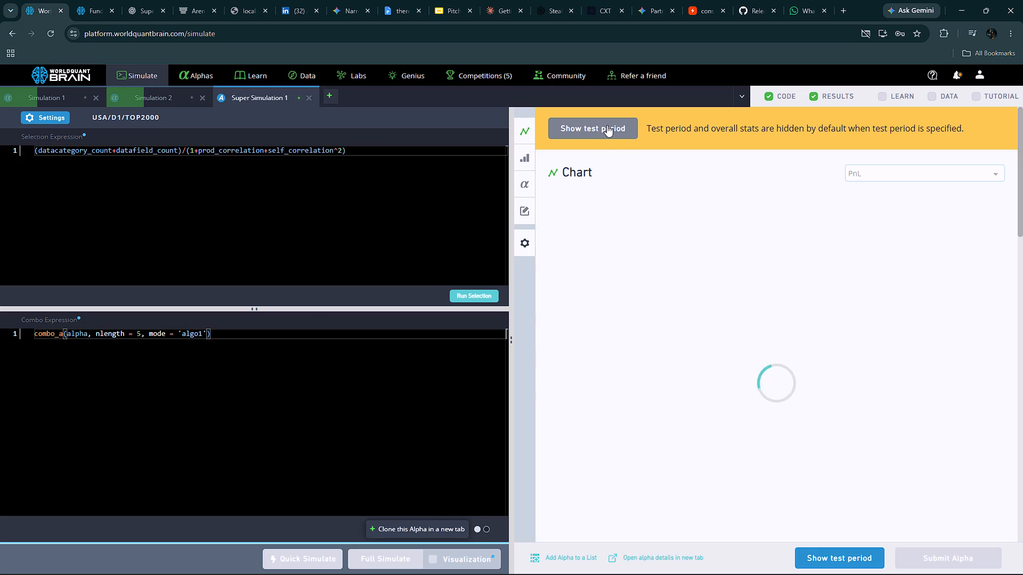
click(531, 188)
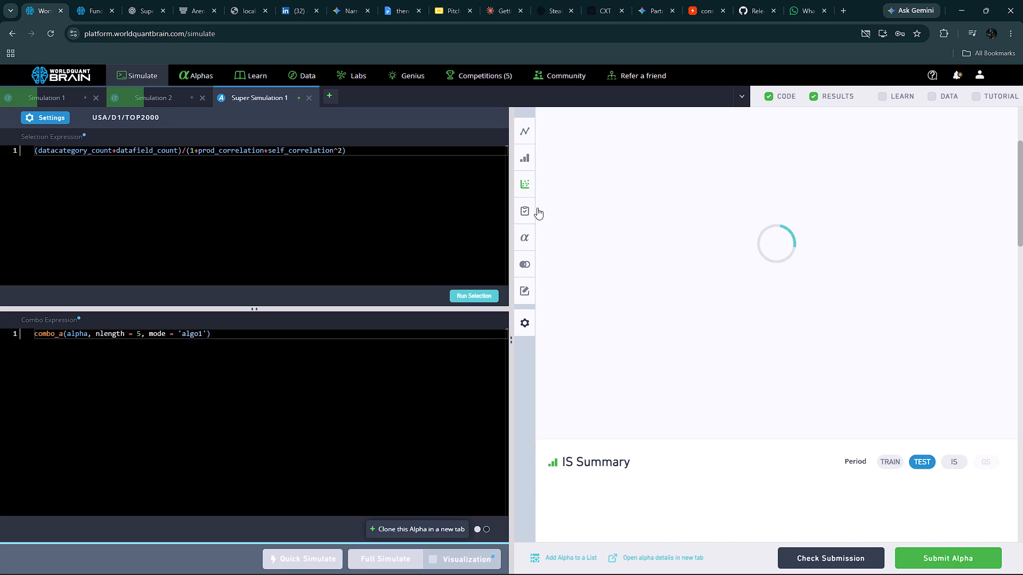
click(593, 323)
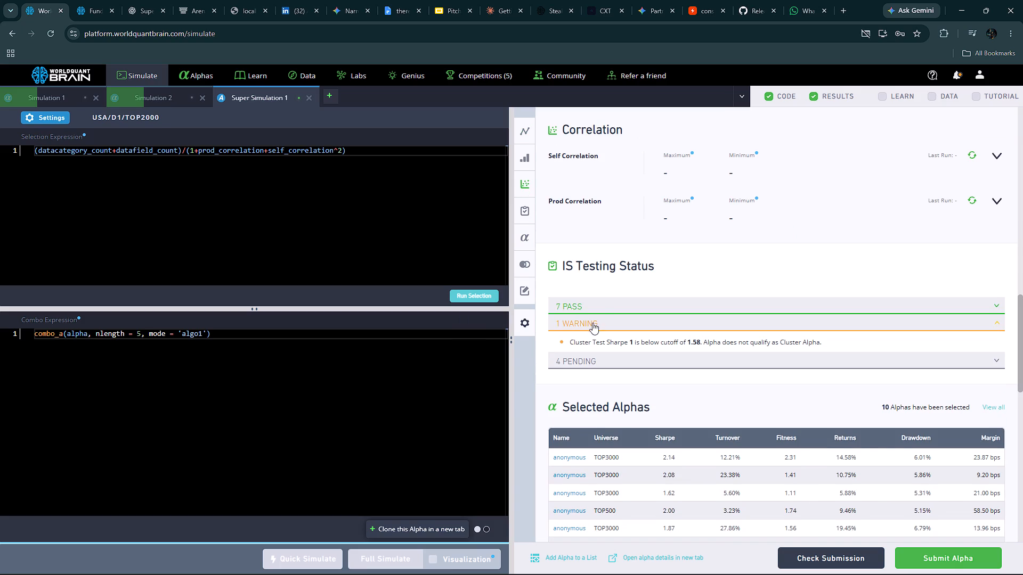
click(997, 203)
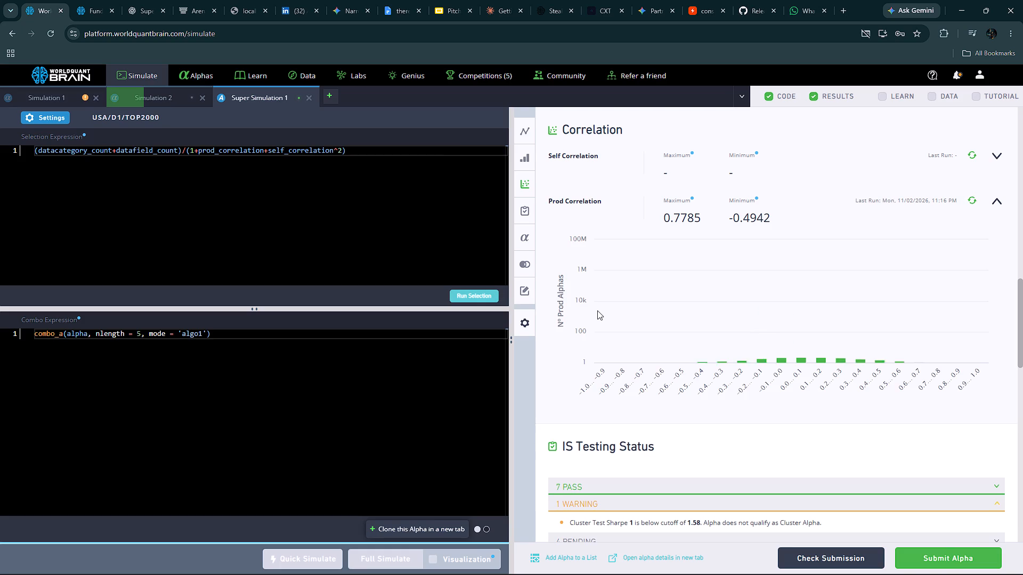
Set the SuperAlpha's neutralization to Crowding Factors and universe to TOP3000, and run the simulation again.
click(54, 120)
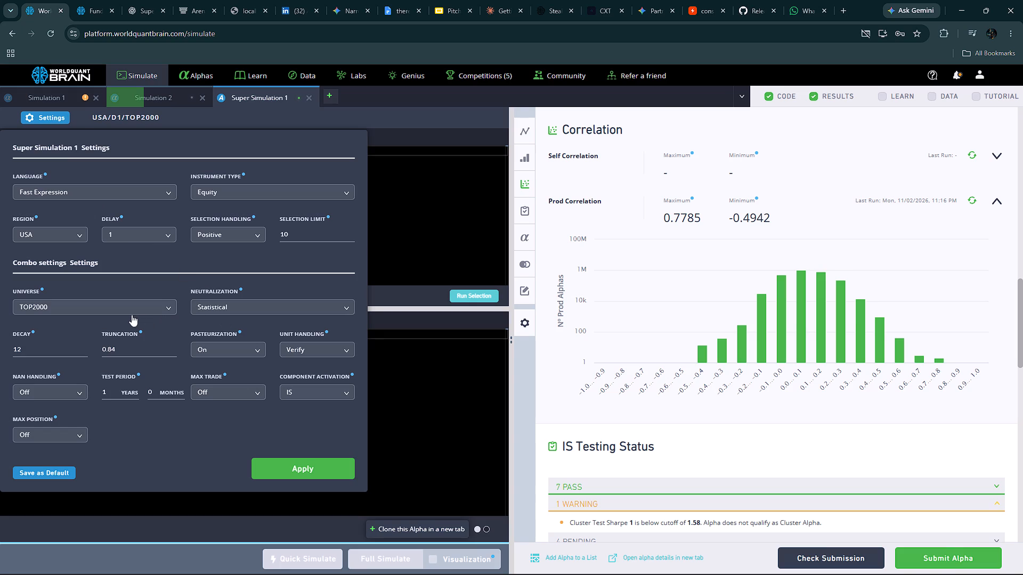
click(247, 308)
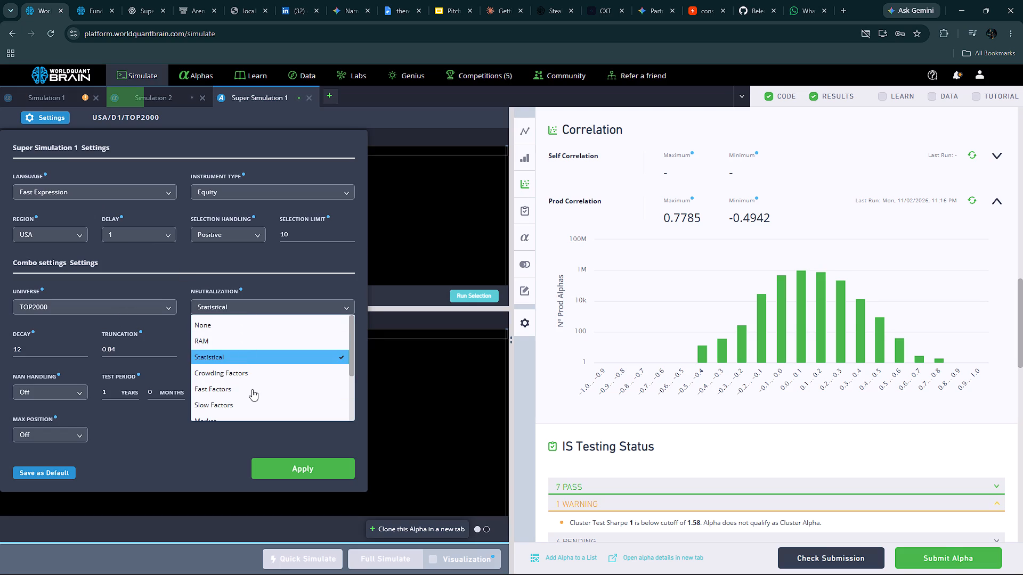
click(249, 376)
click(142, 298)
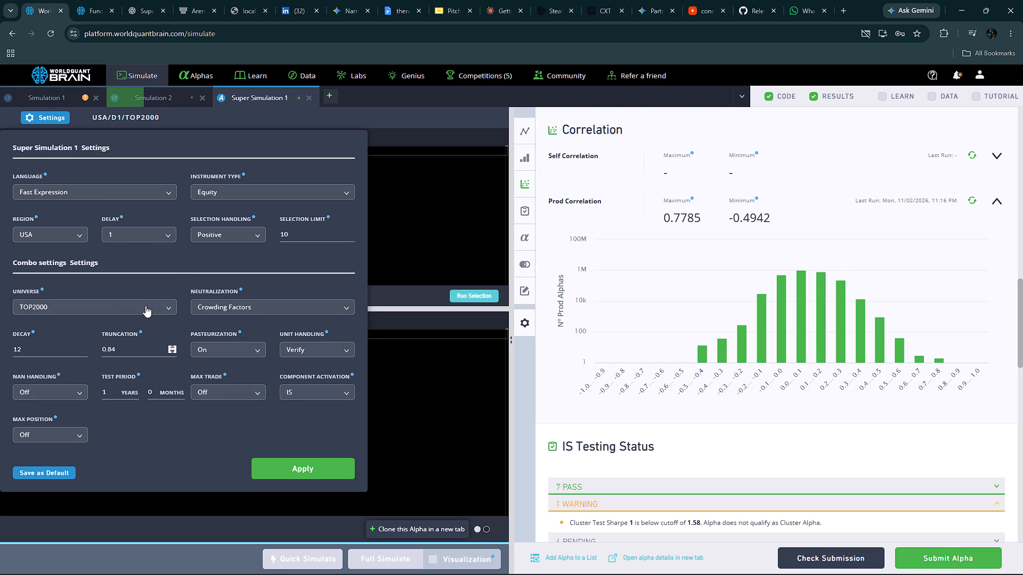
click(145, 306)
click(136, 329)
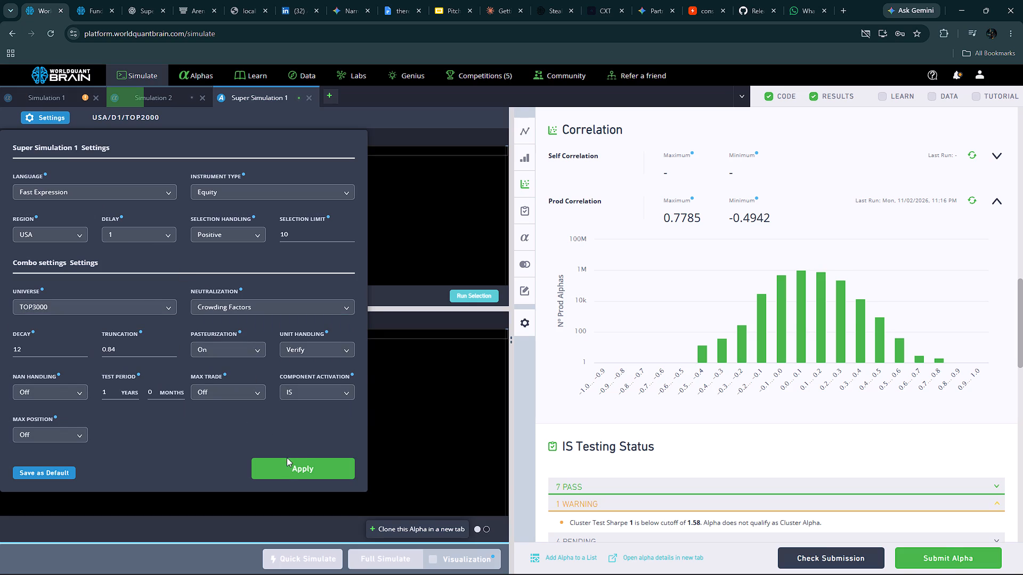
click(288, 466)
click(328, 469)
click(380, 549)
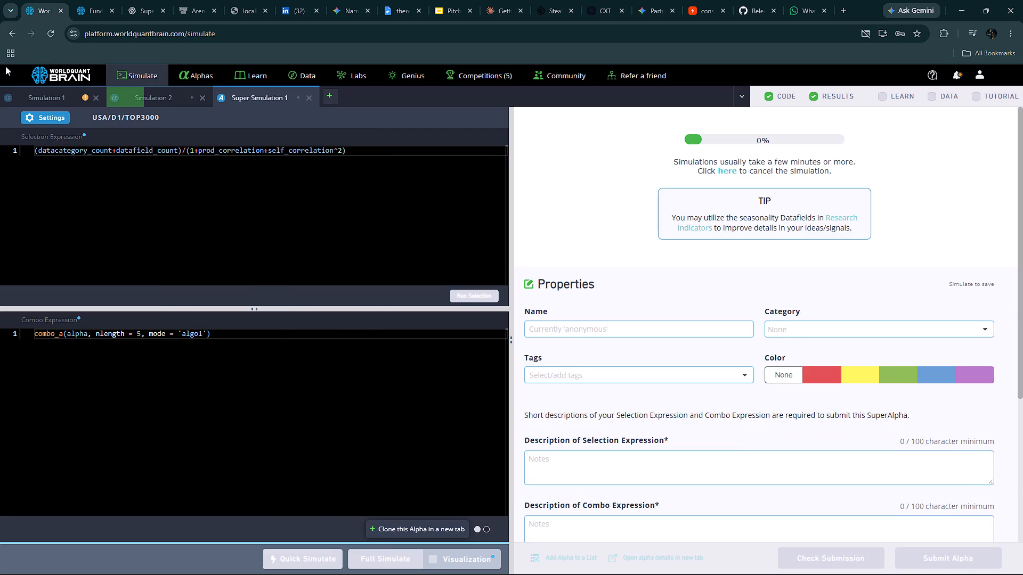
Open Simulation 1's GLB/MINVOL1M results, reveal the test period, expand the testing warning and run the production correlation check.
click(54, 98)
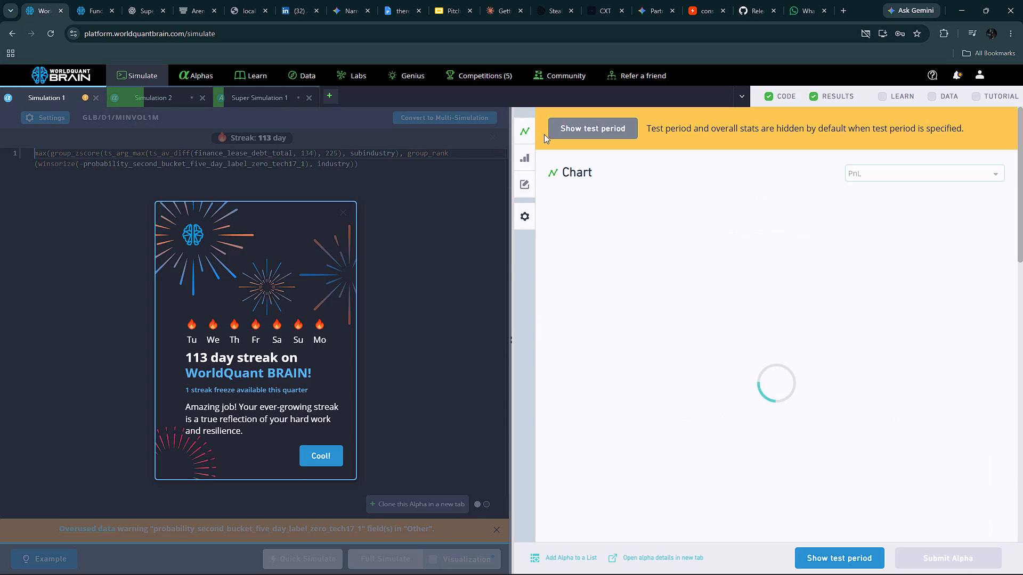
click(322, 455)
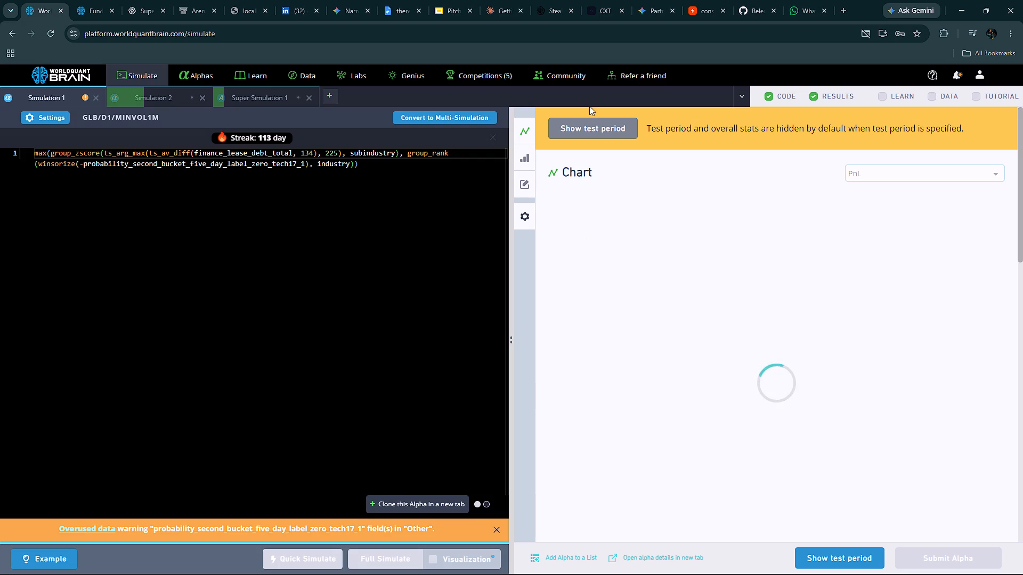
click(581, 130)
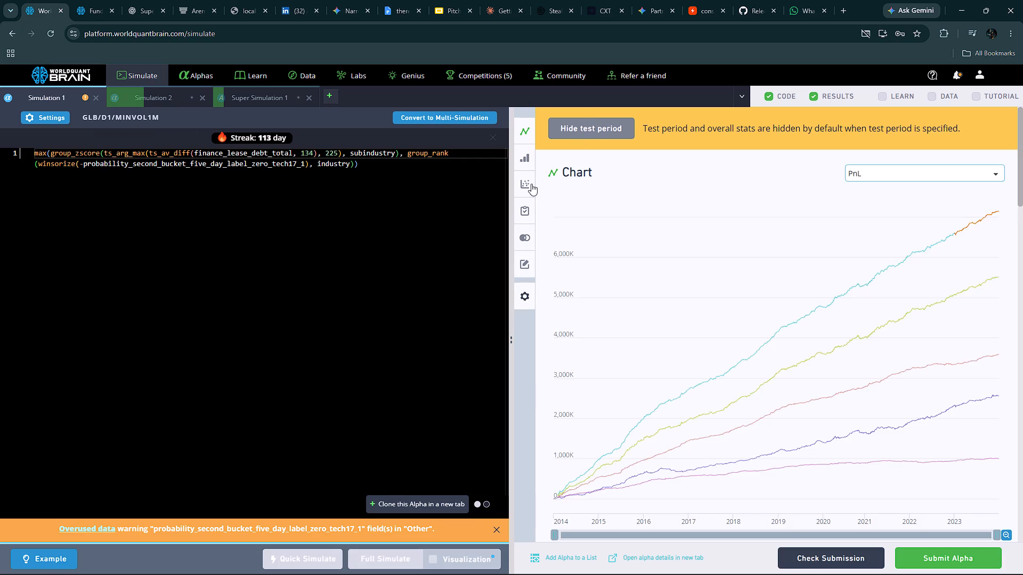
click(531, 184)
click(573, 364)
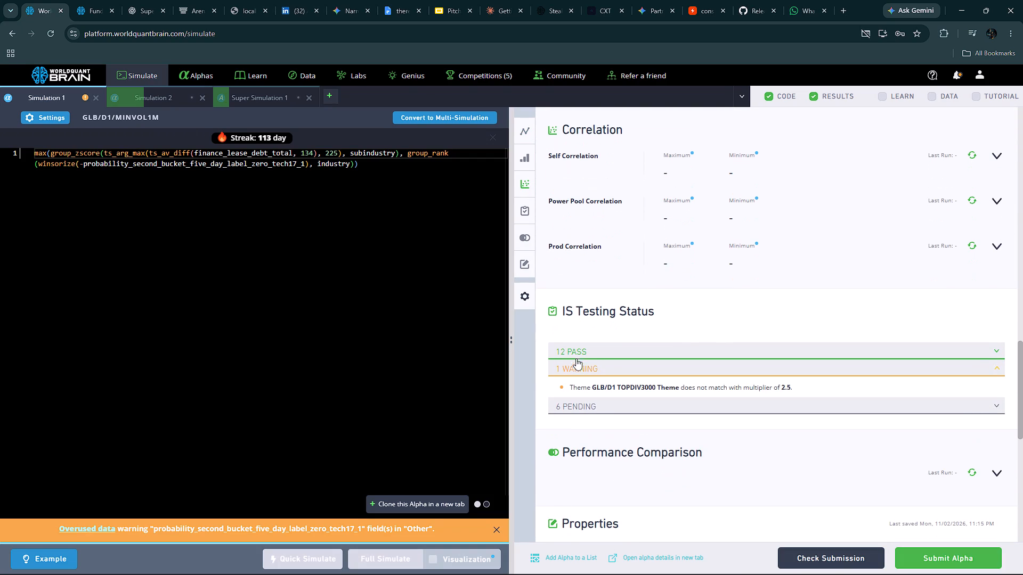
click(996, 243)
Examine the GLB/MINVOL1M alpha's IS-period summary, regional statistics, production correlation and IS testing status.
scroll(805, 282, up, 4)
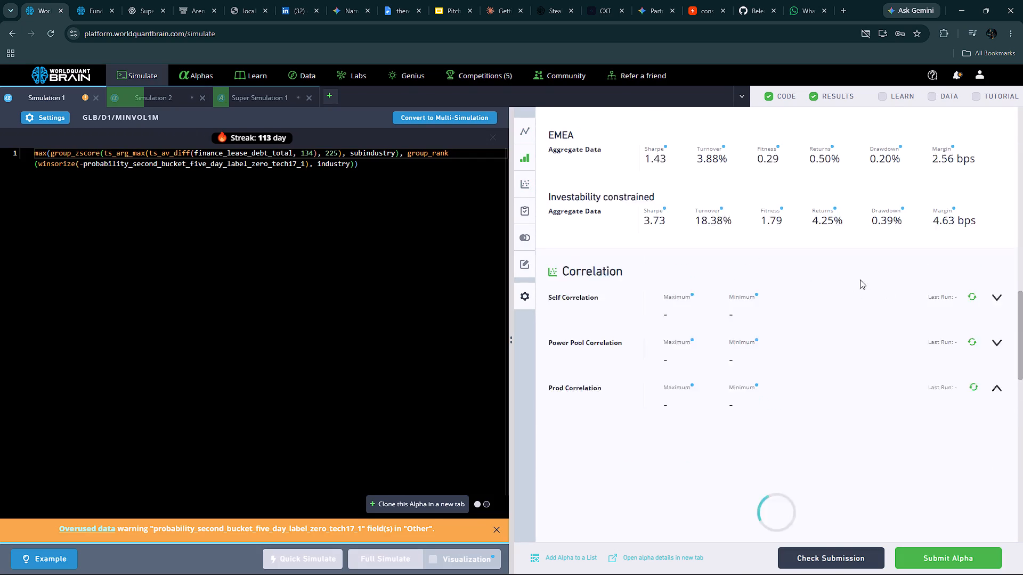
scroll(935, 281, up, 10)
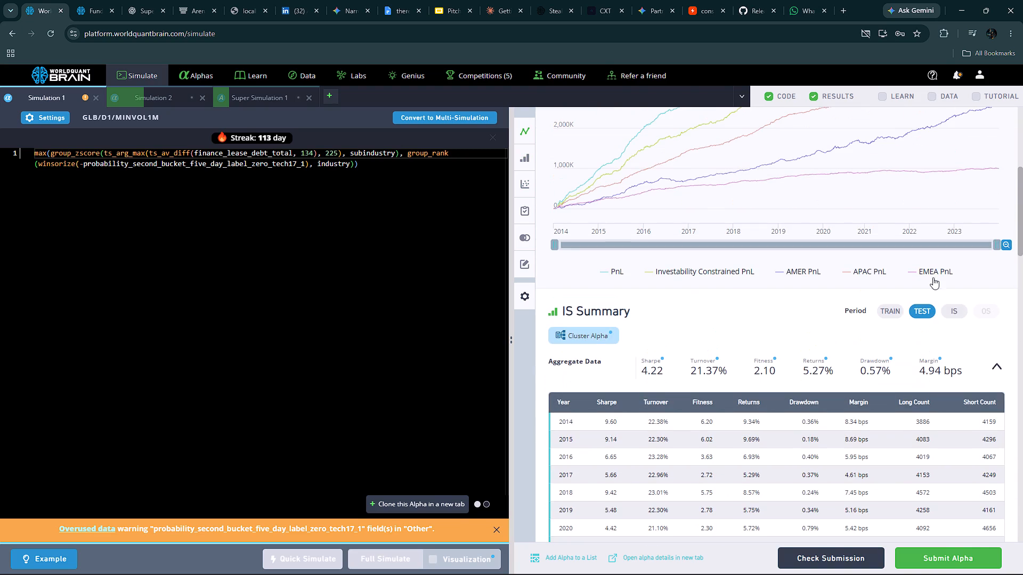
click(953, 306)
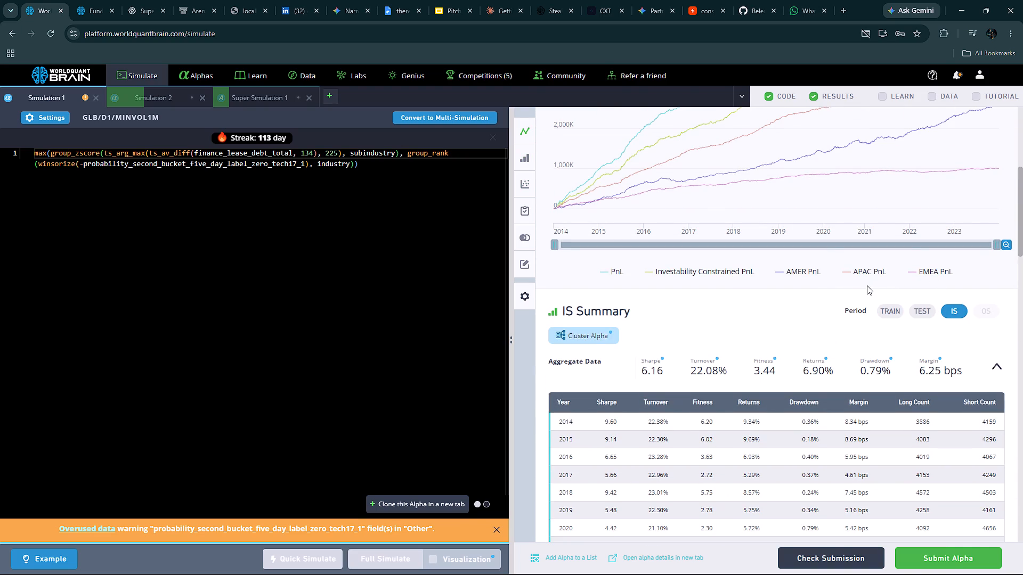
scroll(824, 287, down, 14)
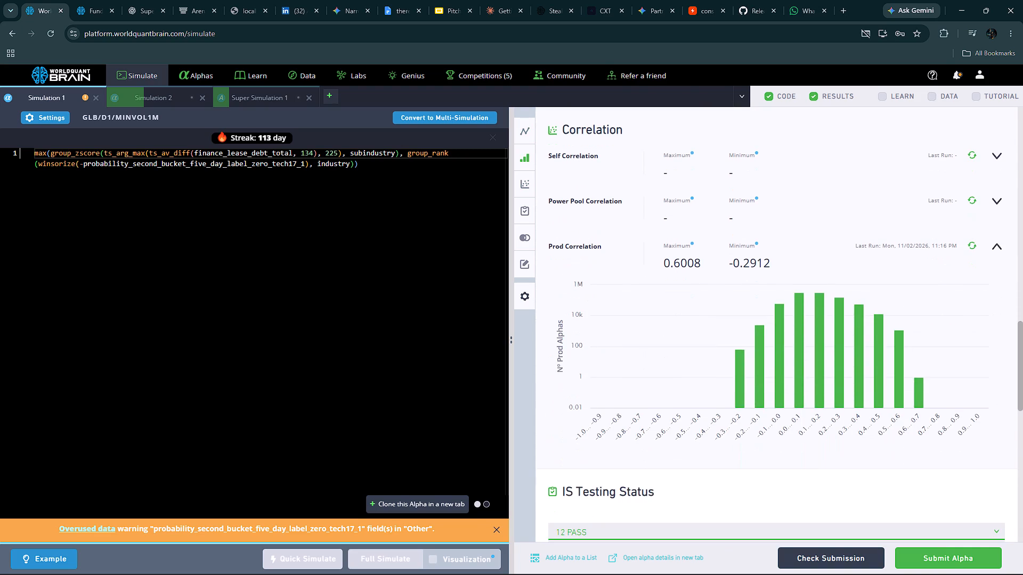
scroll(823, 286, down, 9)
scroll(823, 286, up, 4)
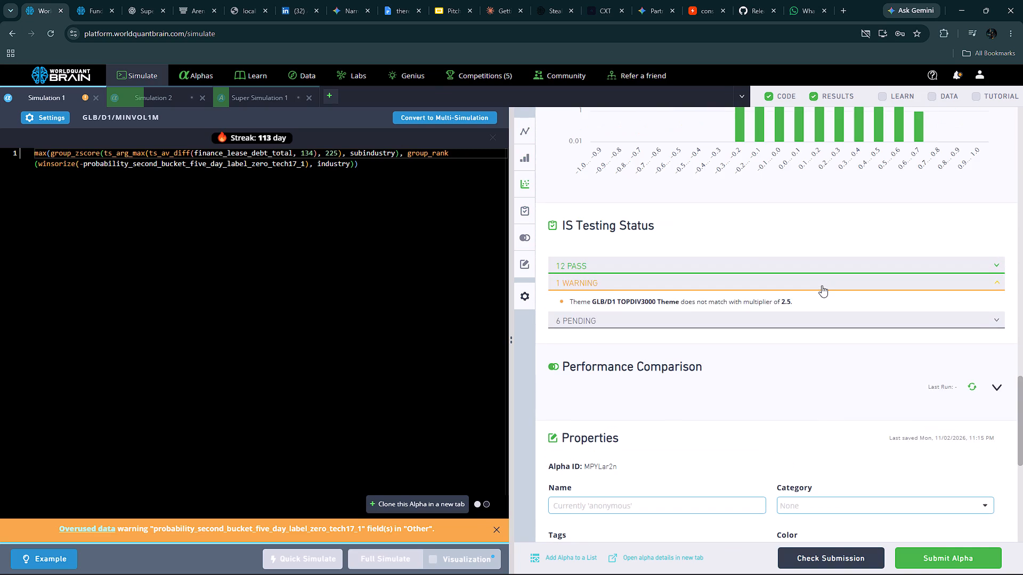
scroll(817, 283, up, 4)
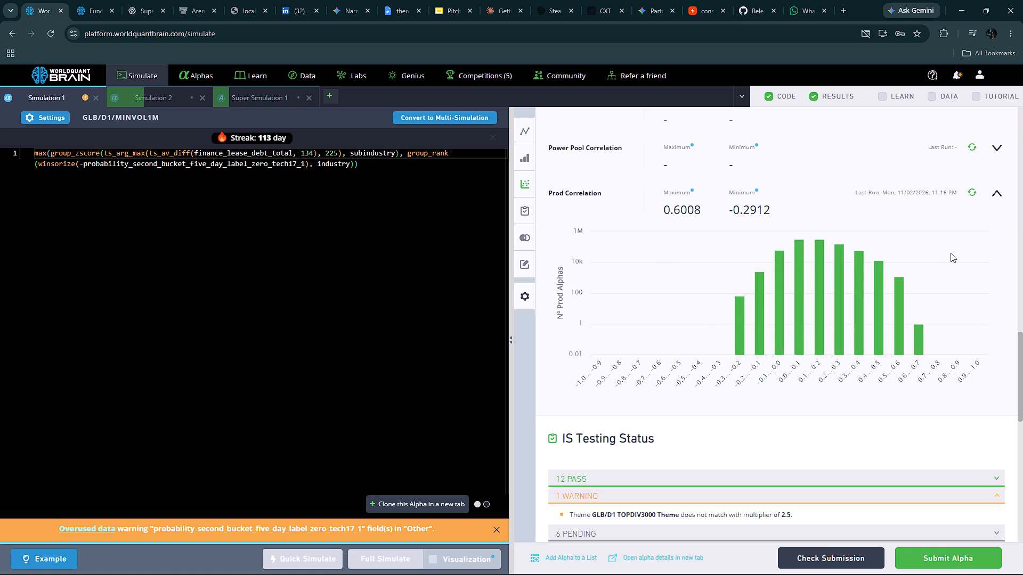
scroll(708, 252, up, 9)
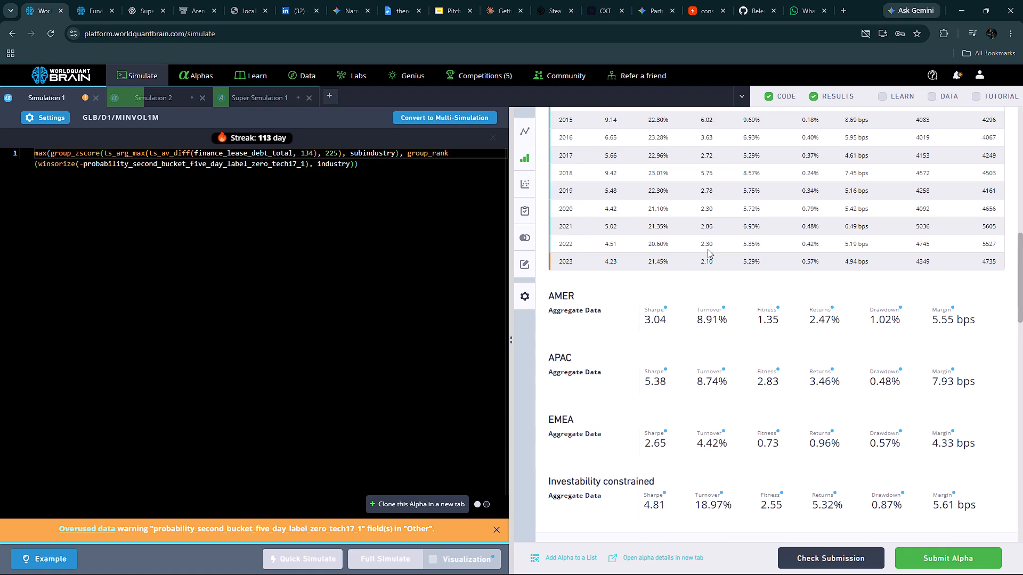
scroll(708, 248, up, 14)
scroll(710, 246, down, 16)
scroll(710, 245, down, 10)
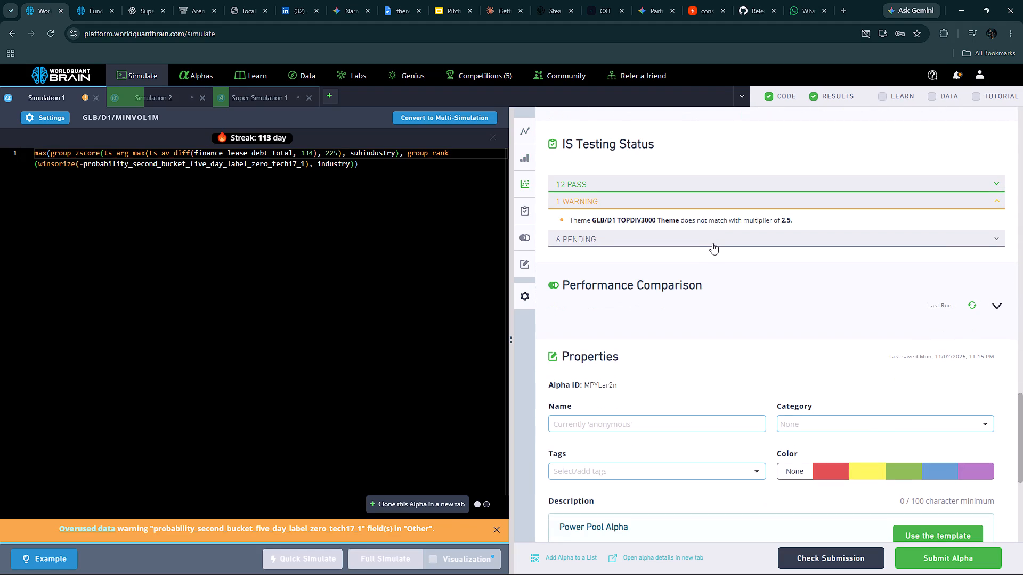
scroll(712, 243, up, 4)
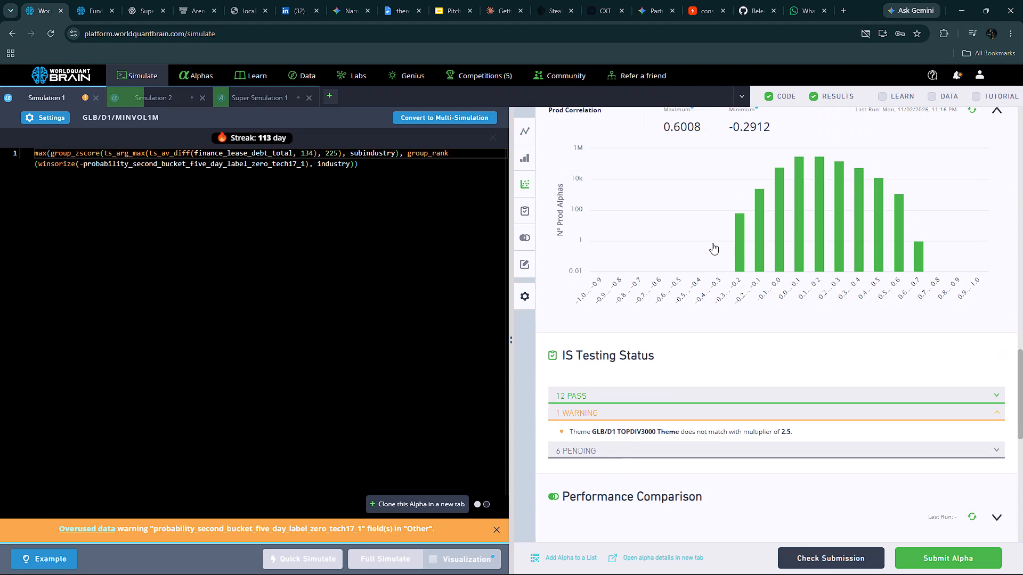
scroll(712, 243, up, 5)
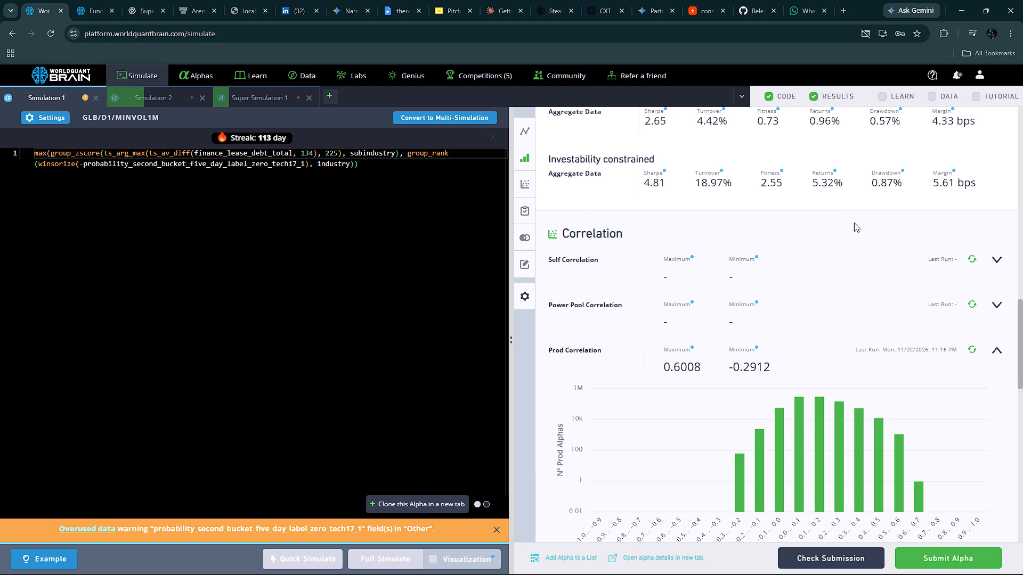
scroll(851, 271, up, 18)
scroll(873, 298, up, 4)
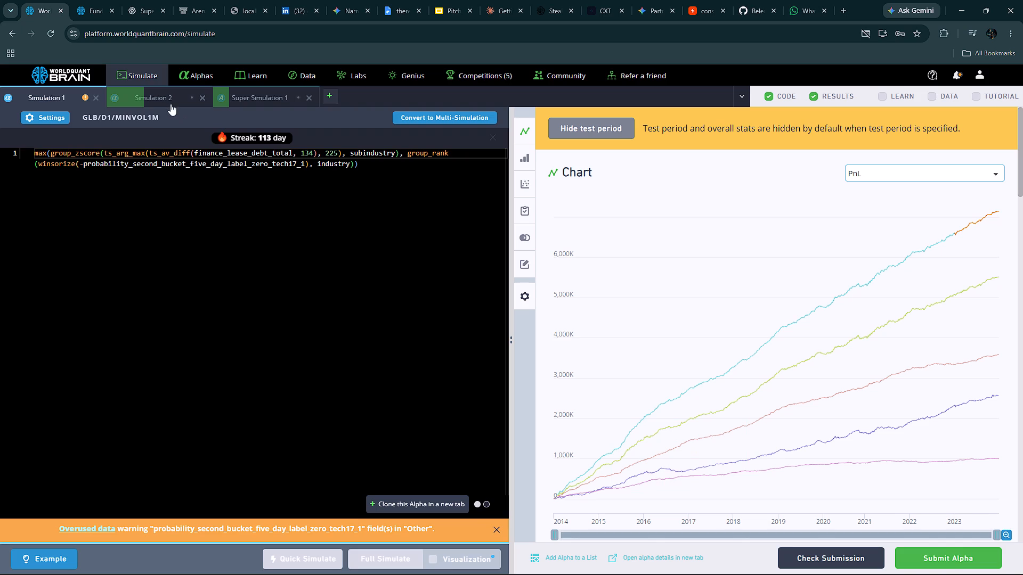
Check the progress of the GLB/TOPDIV3000 run in Simulation 2 and return to Simulation 1.
click(156, 98)
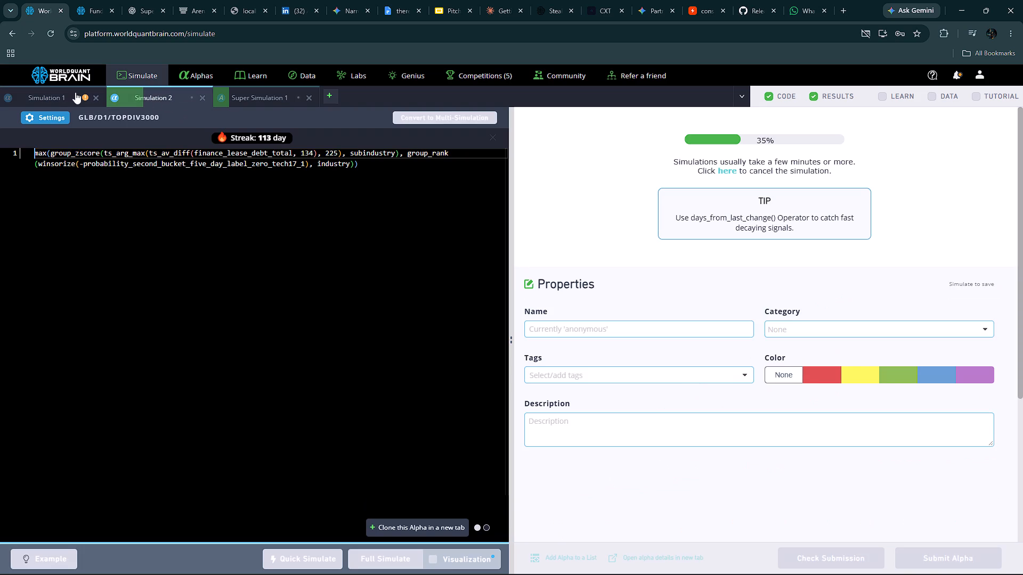
click(62, 91)
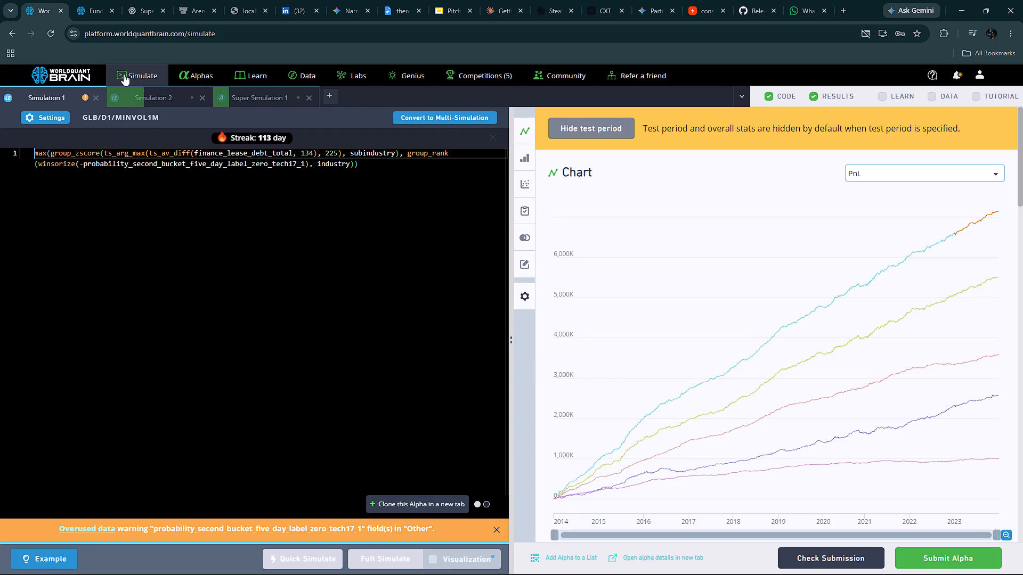
click(155, 104)
click(82, 98)
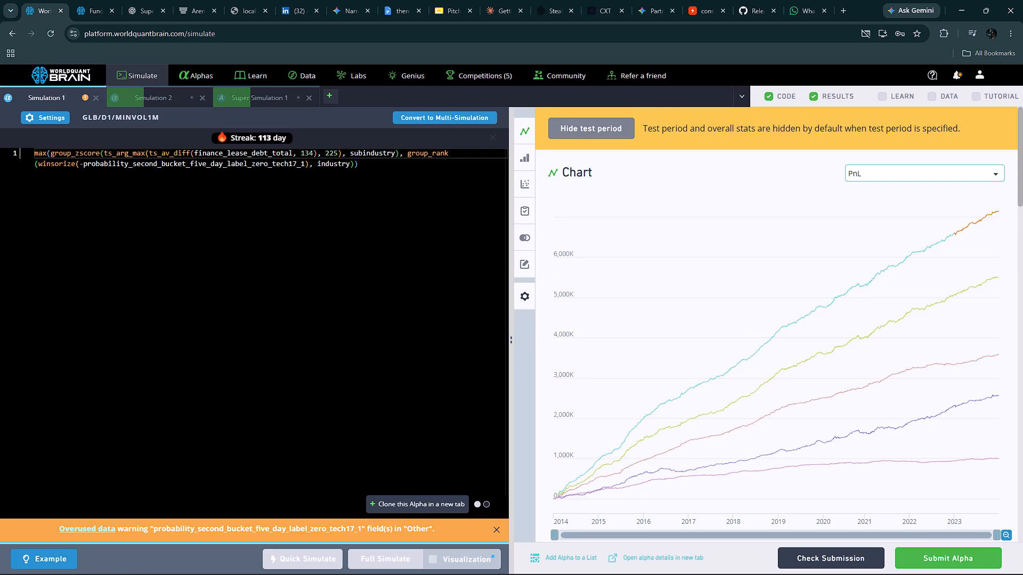
Switch to the Brave browser and look over the alphas in its Simulation 1 and Simulation 4.
key(alt+Tab)
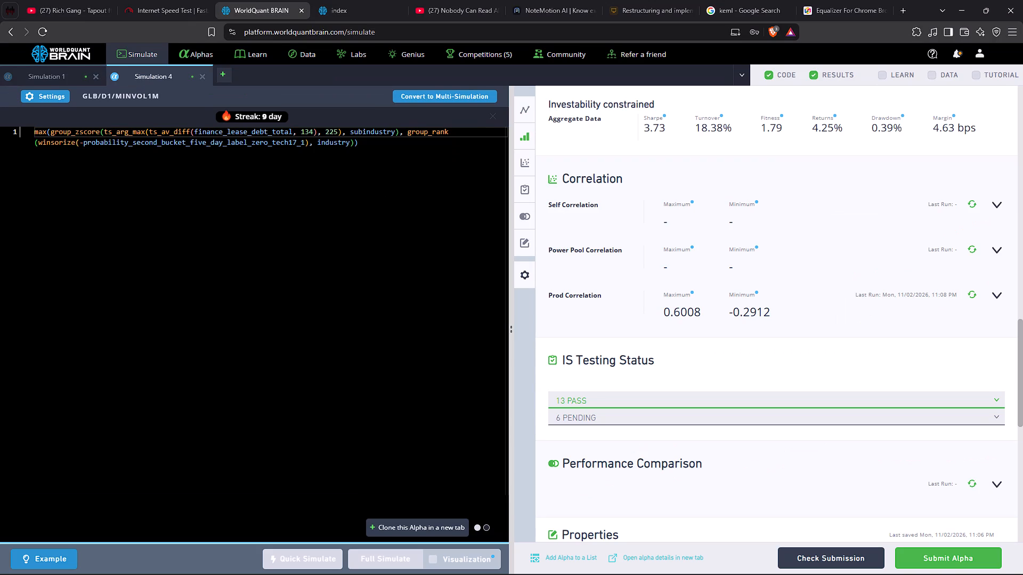
click(63, 75)
click(148, 70)
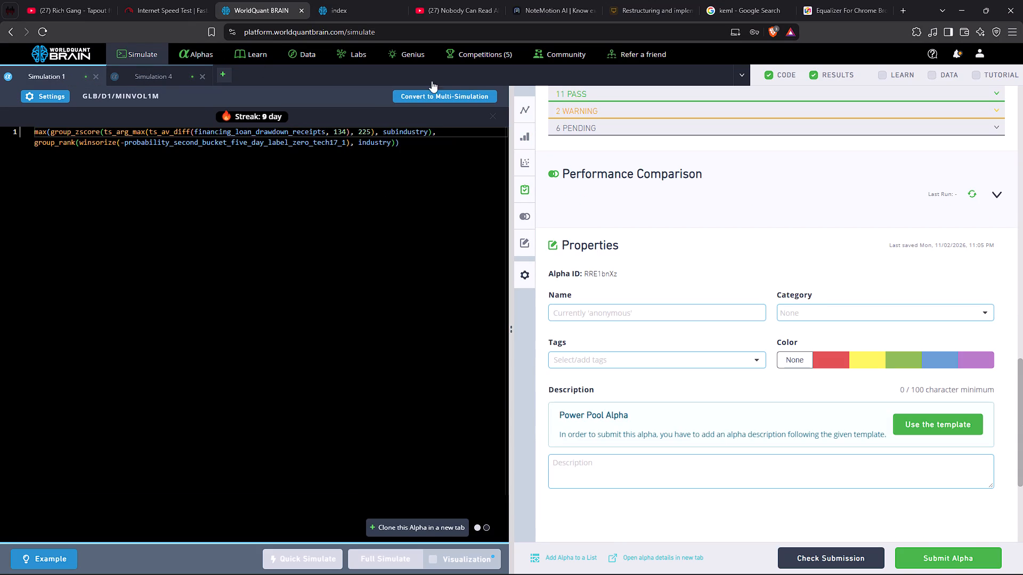
Sign out of the BRAIN account in Brave and fill the sign-in form with the second saved account's credentials.
click(979, 51)
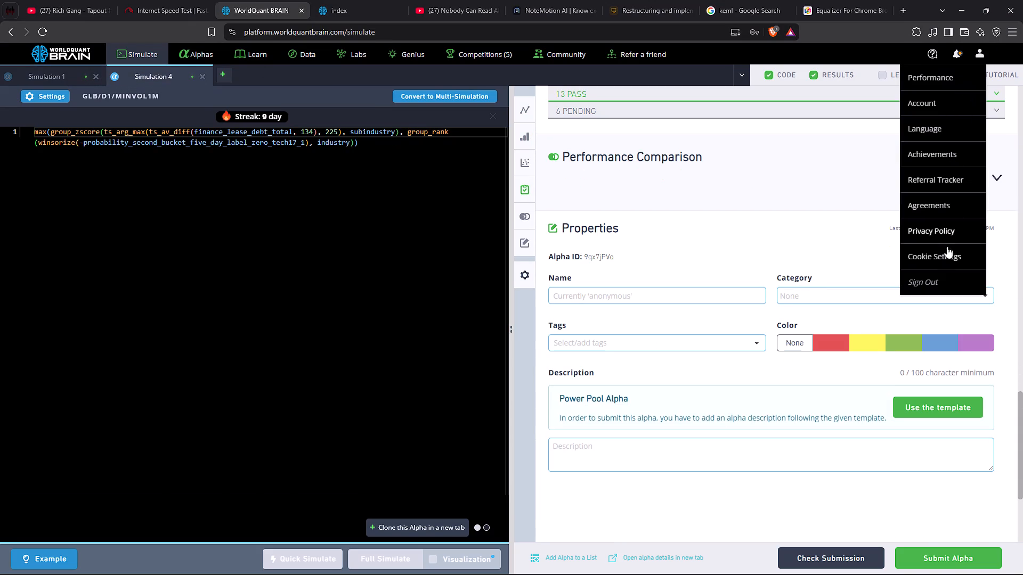
click(936, 283)
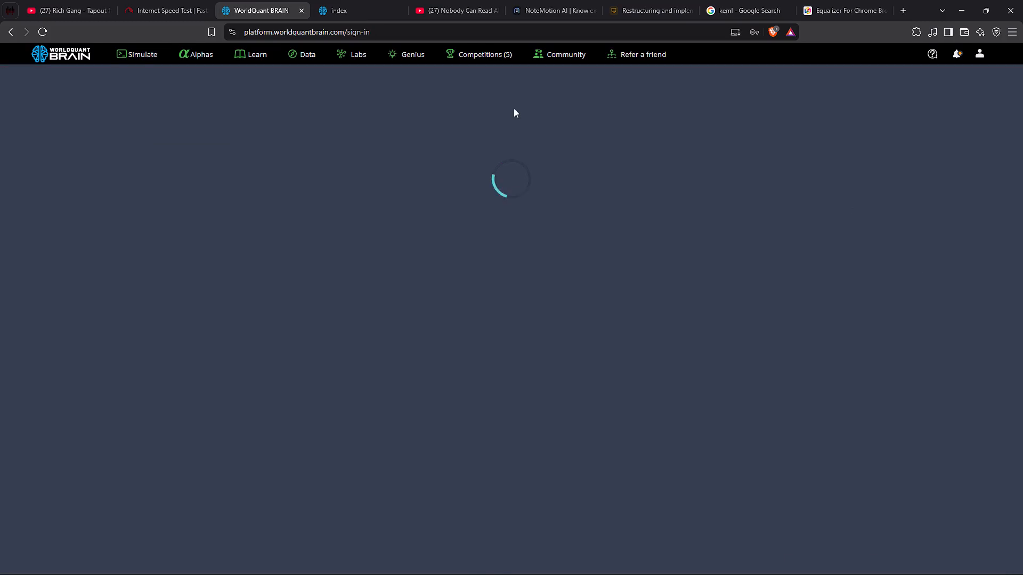
click(397, 161)
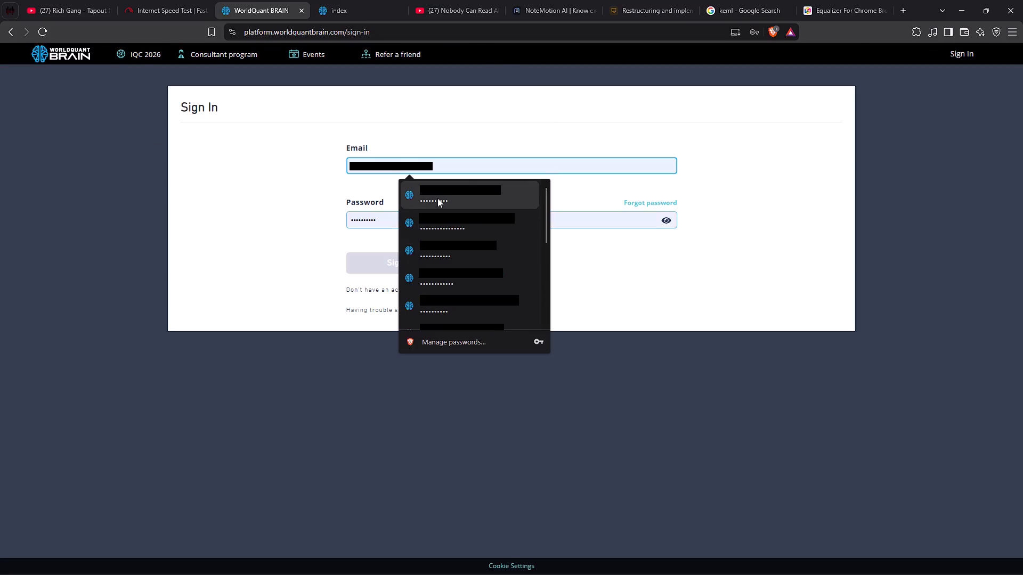
click(451, 224)
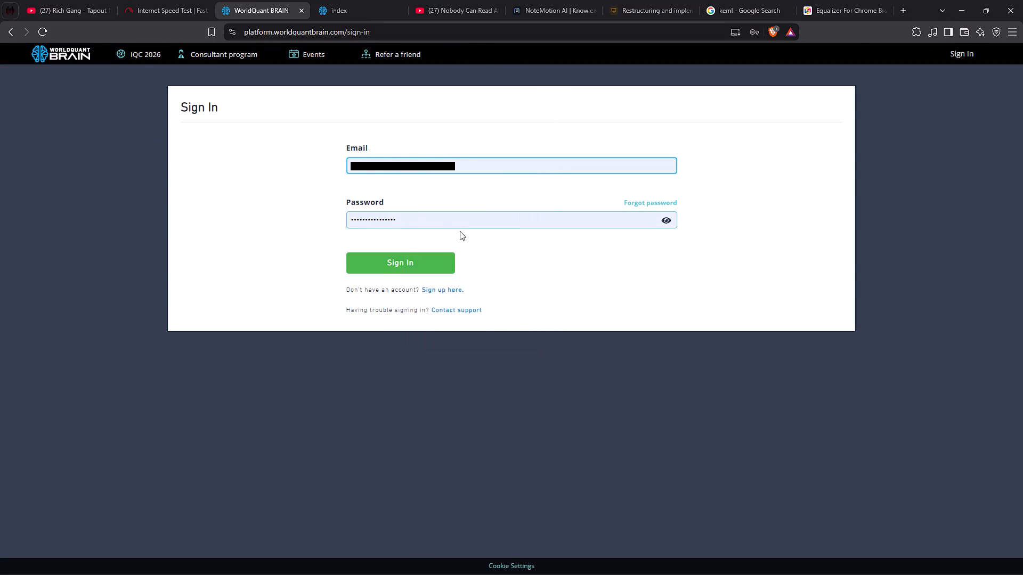
Cycle through the open windows to switch away from the Brave sign-in page.
key(alt+Tab)
key(alt+Tab)
key(alt+Tab)
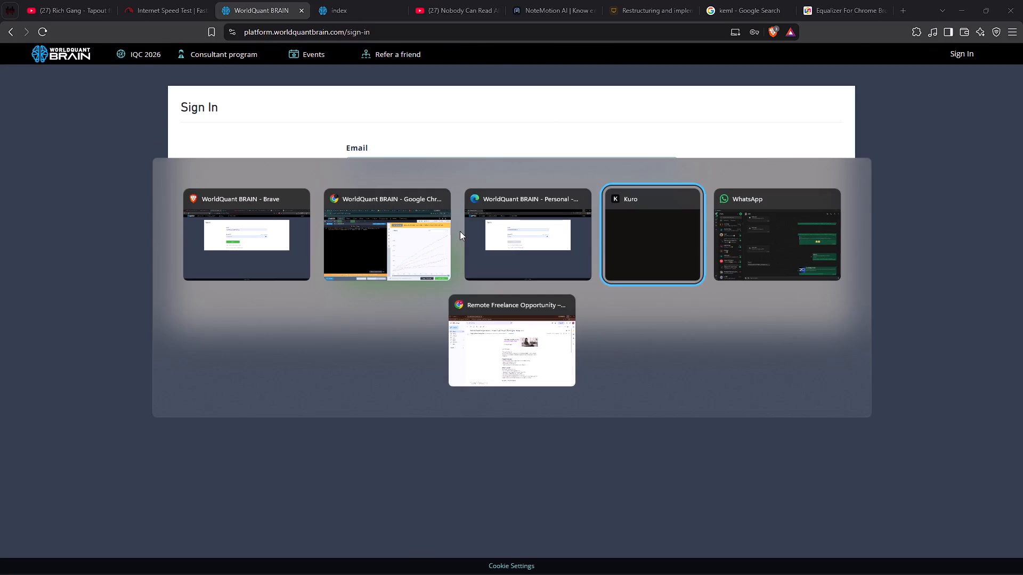
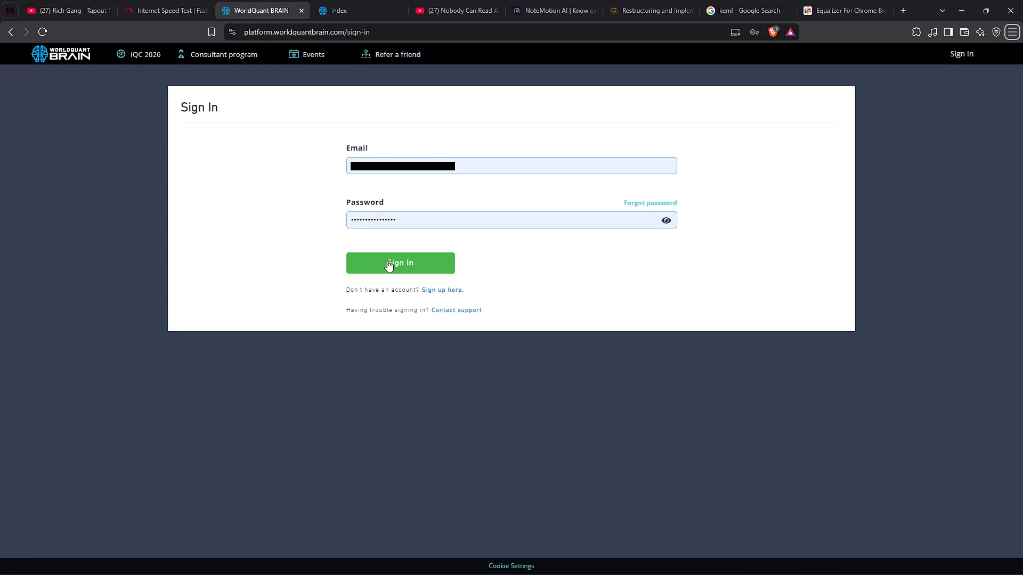
click(387, 260)
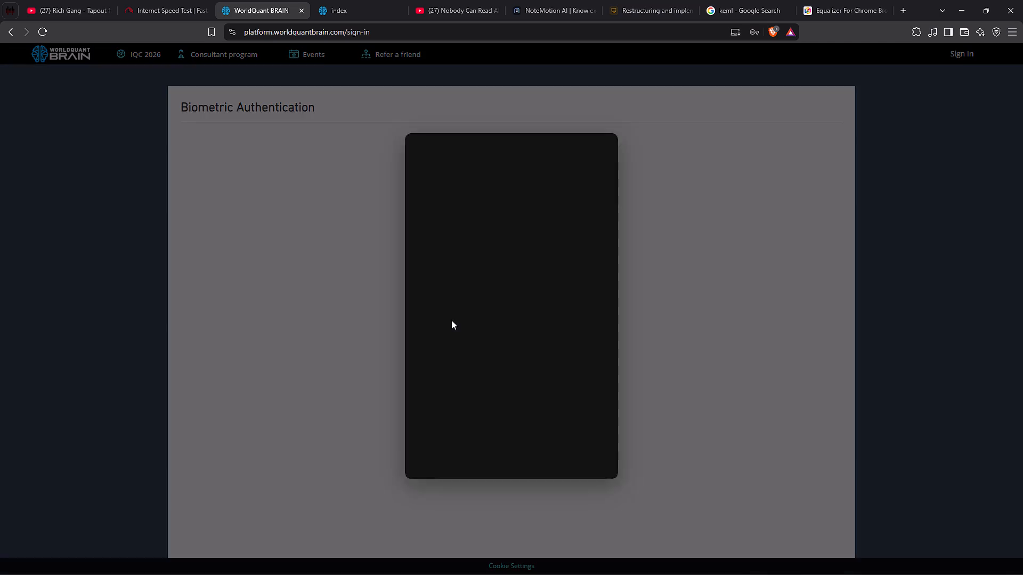
click(510, 418)
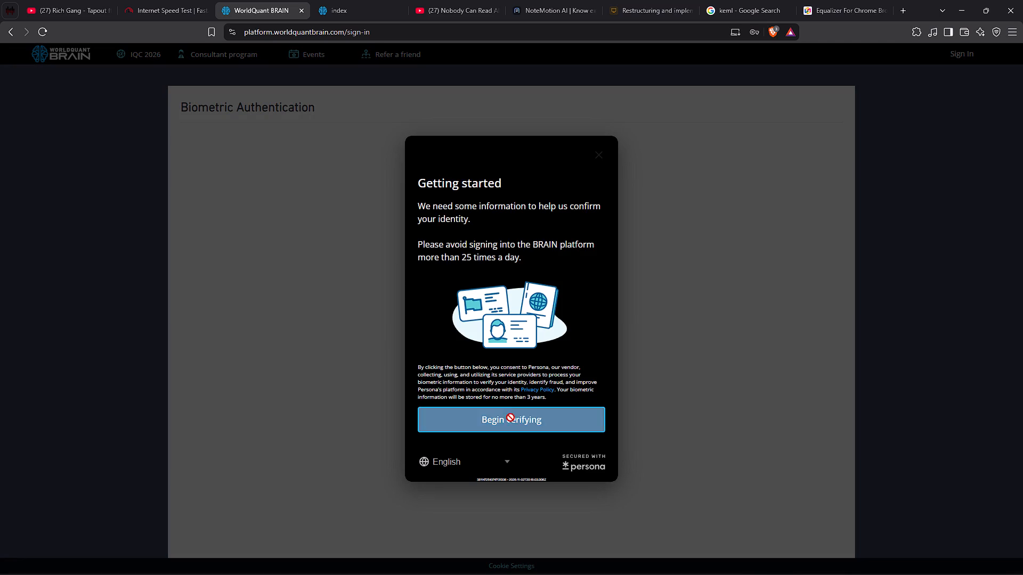
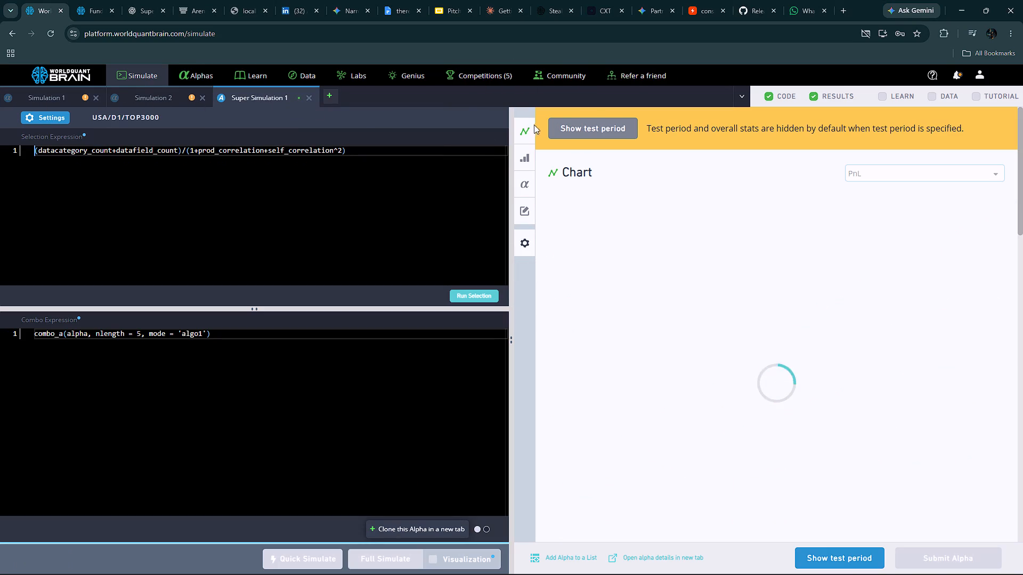
click(580, 130)
click(526, 185)
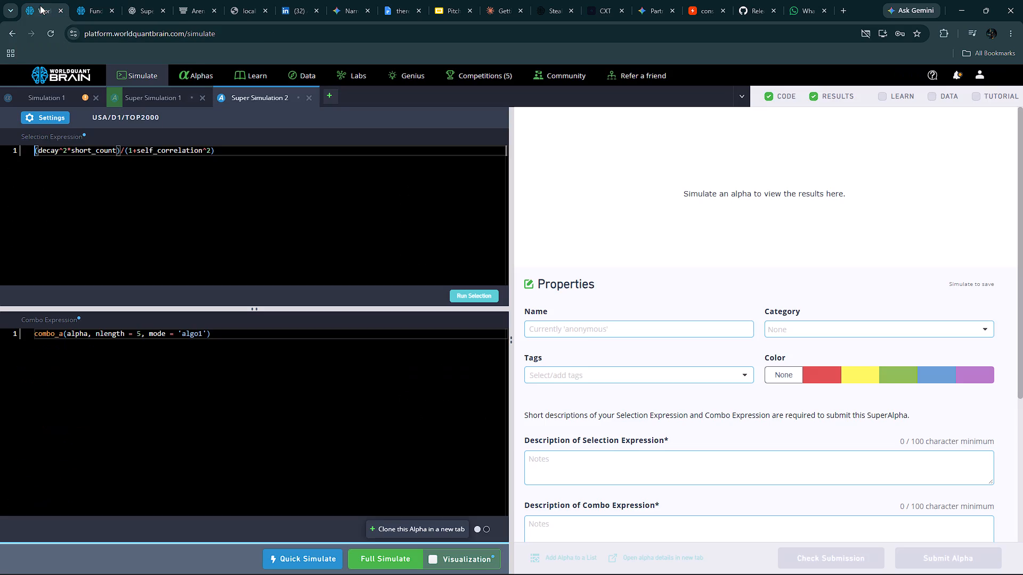
click(293, 173)
key(ctrl+a)
key(ctrl+v)
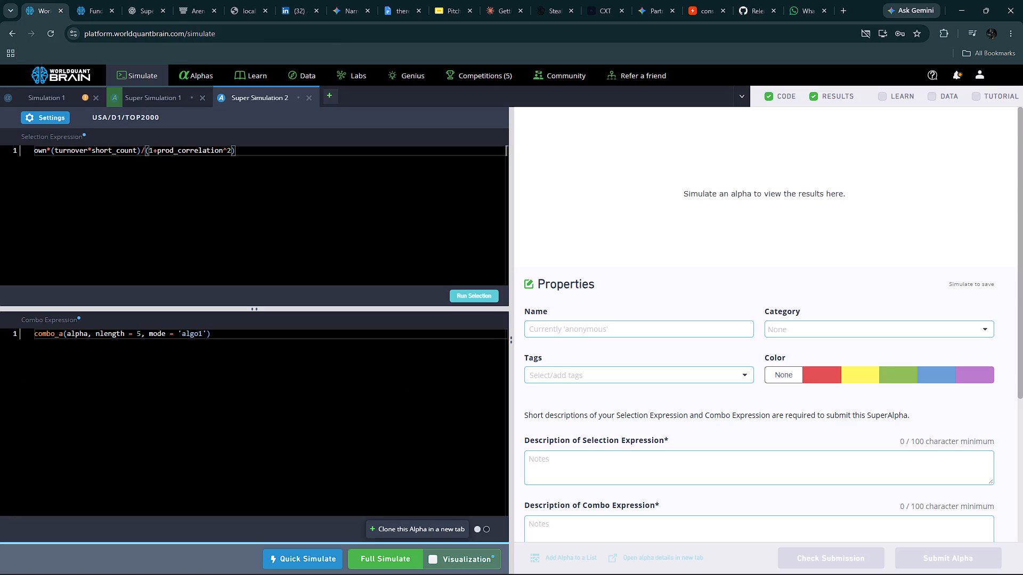
Run a full simulation of the SuperAlpha in Super Simulation 2.
click(387, 556)
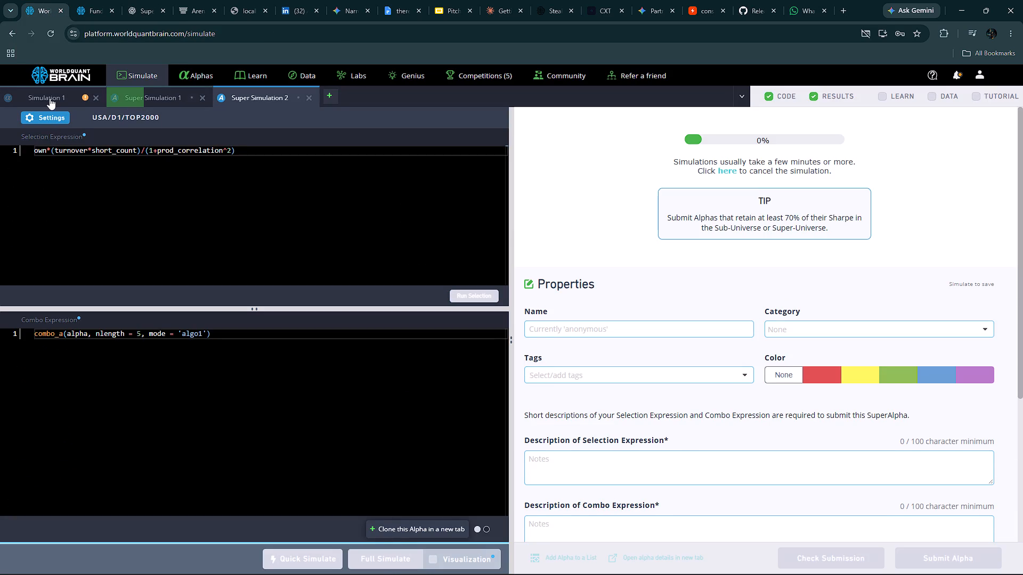
Close the Simulation 1 tab holding the submitted GLB/D1/MINVOL1M alpha.
click(50, 98)
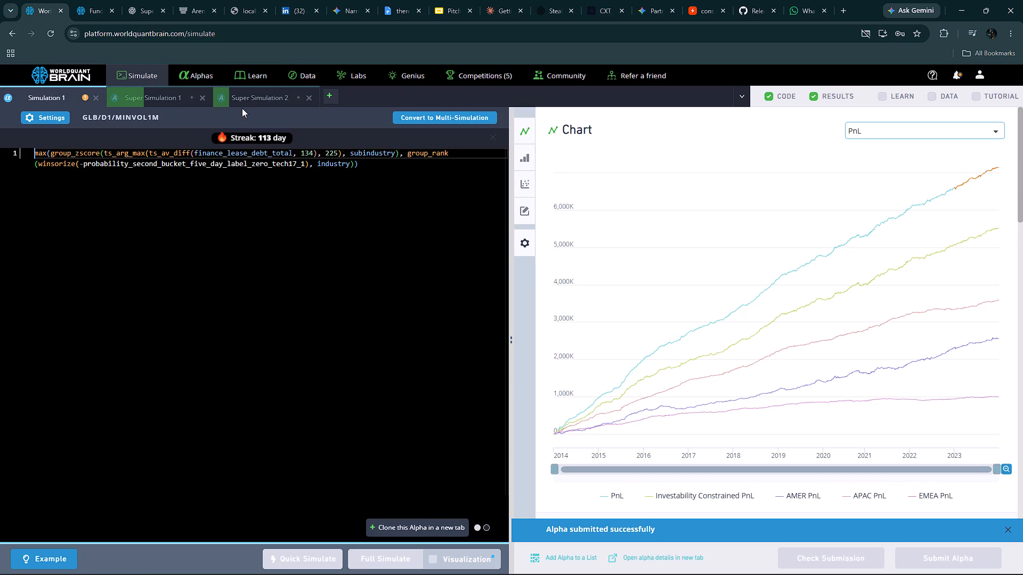
click(96, 98)
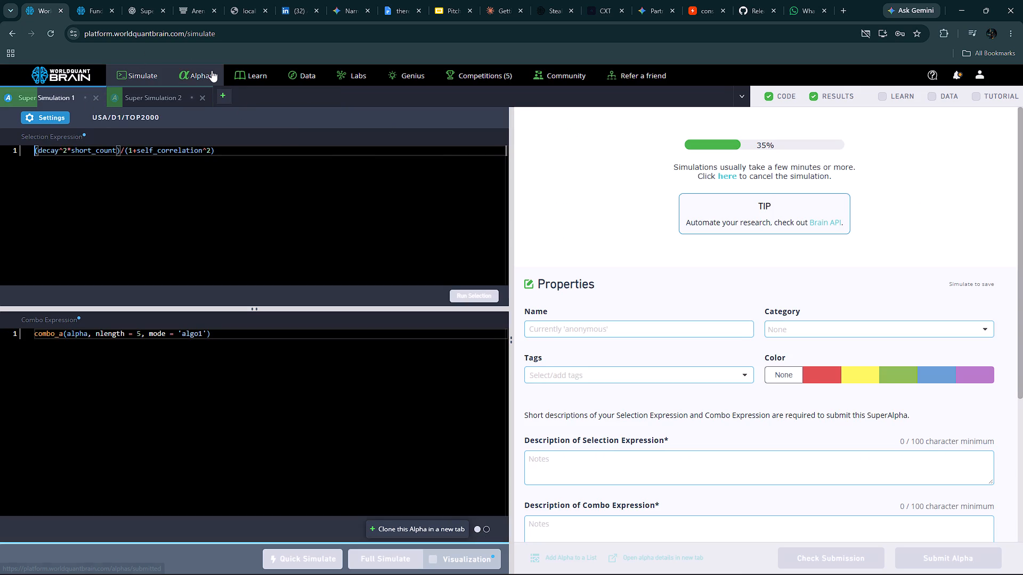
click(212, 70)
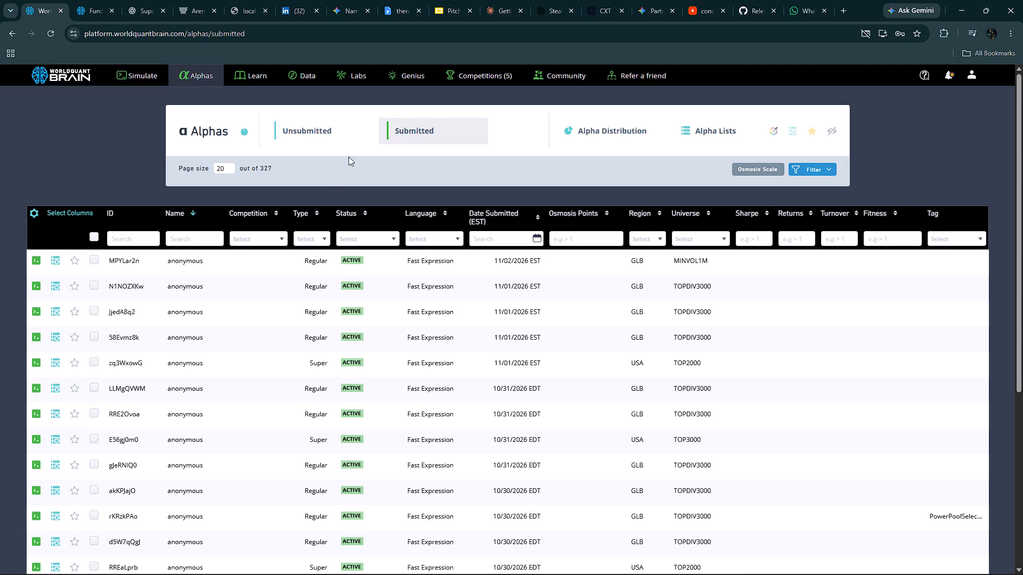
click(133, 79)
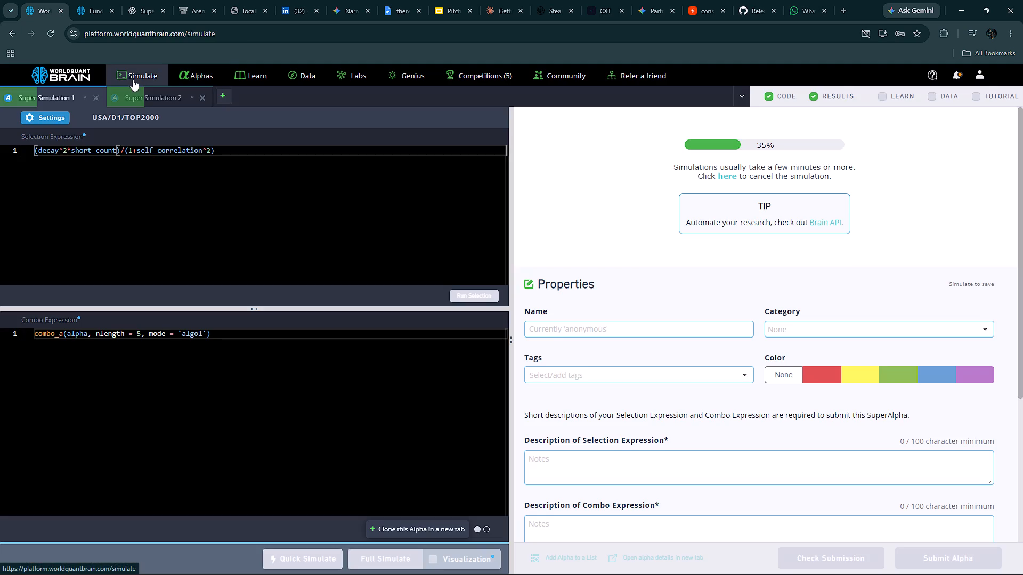
Switch to the Brave browser and open the list of unsubmitted alphas.
key(alt+Tab)
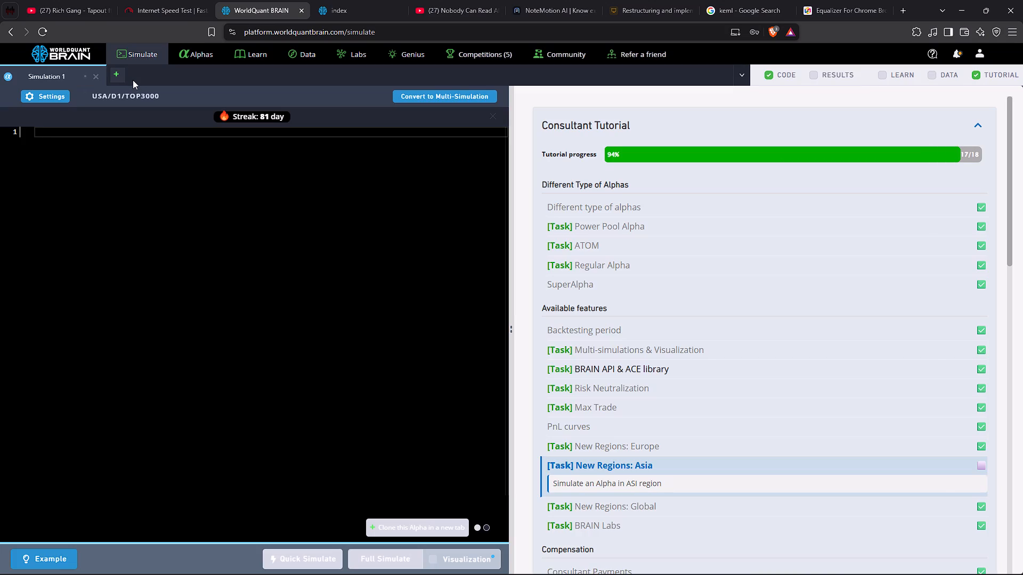
click(201, 46)
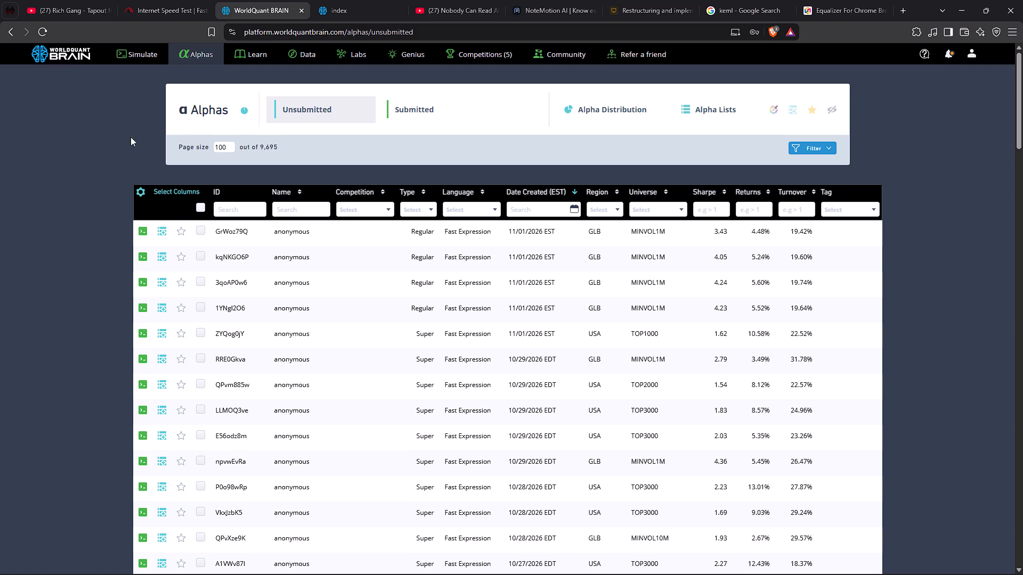
Open GLB alpha 3qoAP0w6, reveal its test period, and examine its PnL chart, IS-period summary and testing warnings.
click(402, 280)
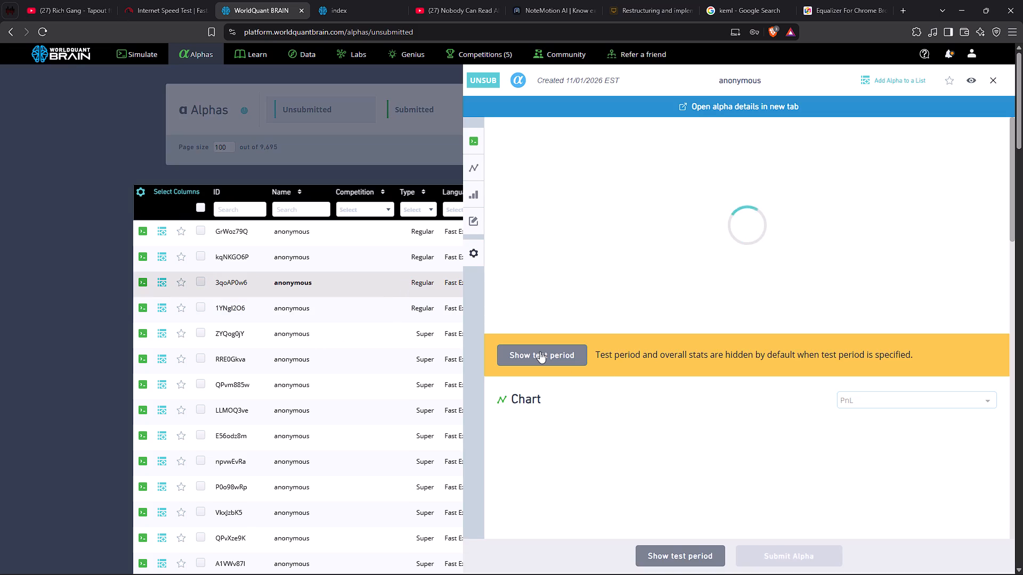
click(540, 351)
scroll(548, 278, down, 12)
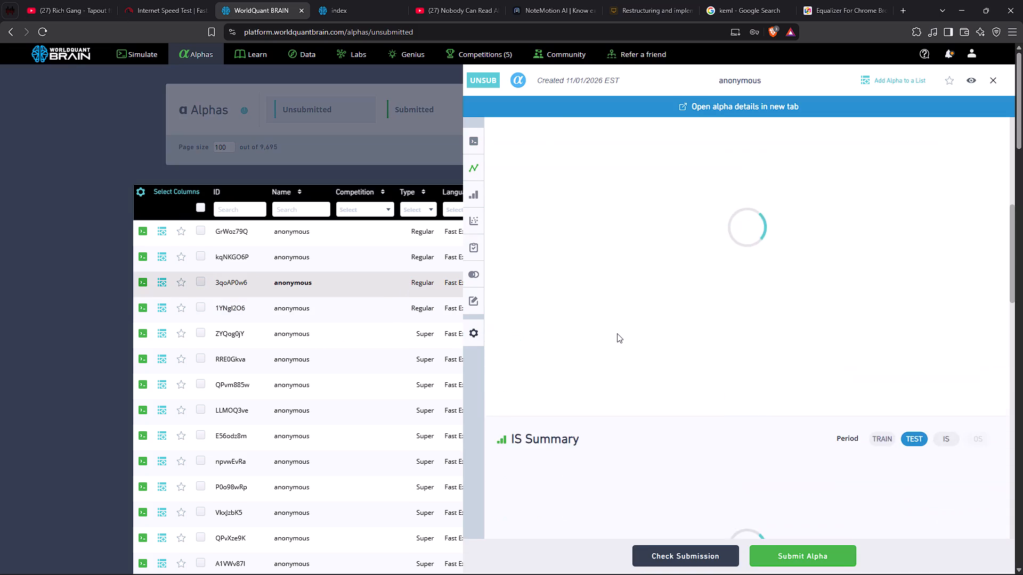
scroll(618, 333, down, 5)
scroll(618, 332, up, 2)
scroll(1001, 277, up, 4)
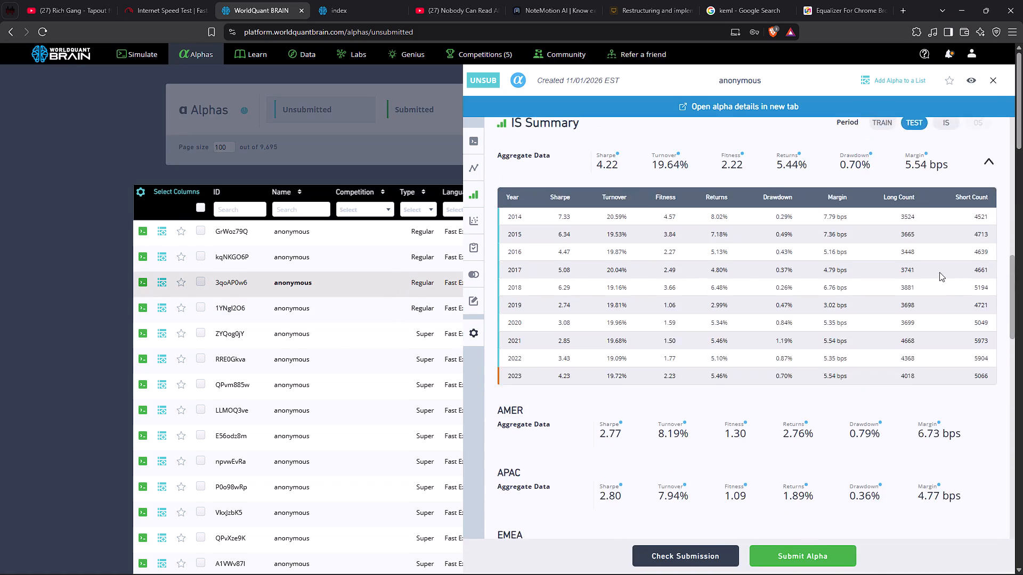
scroll(939, 272, up, 2)
click(948, 332)
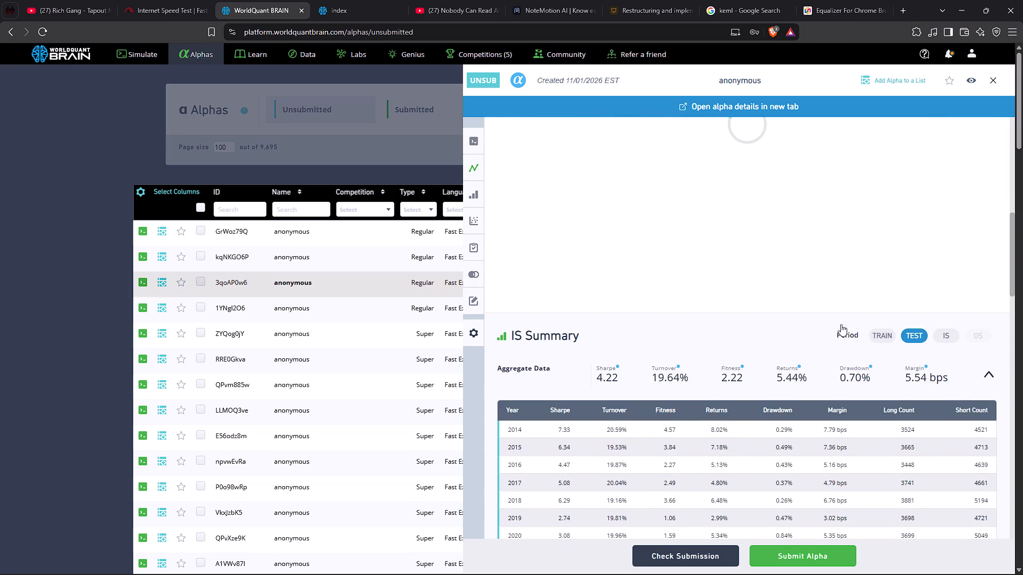
scroll(738, 316, up, 6)
scroll(809, 352, up, 5)
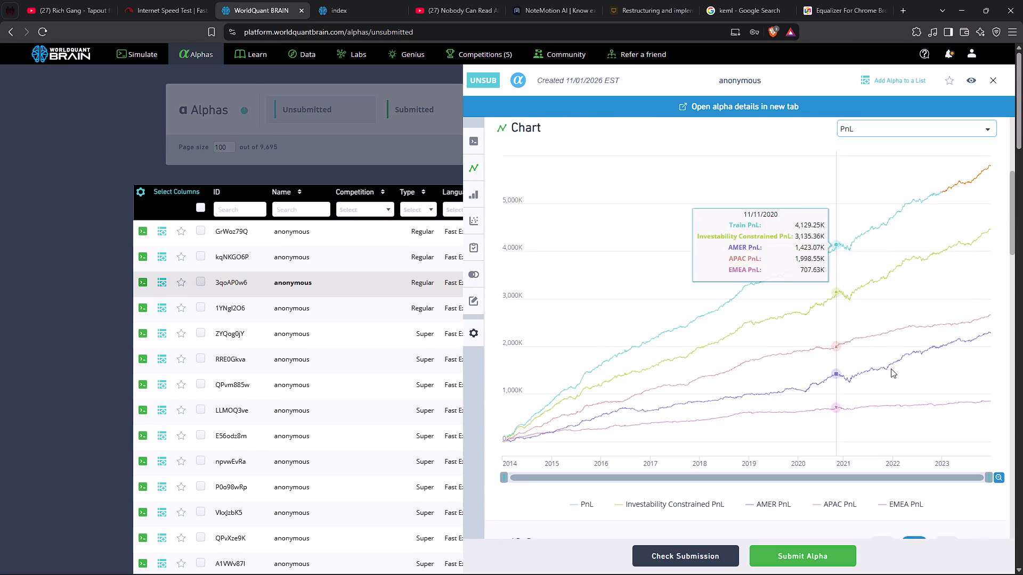
scroll(897, 390, down, 4)
click(942, 340)
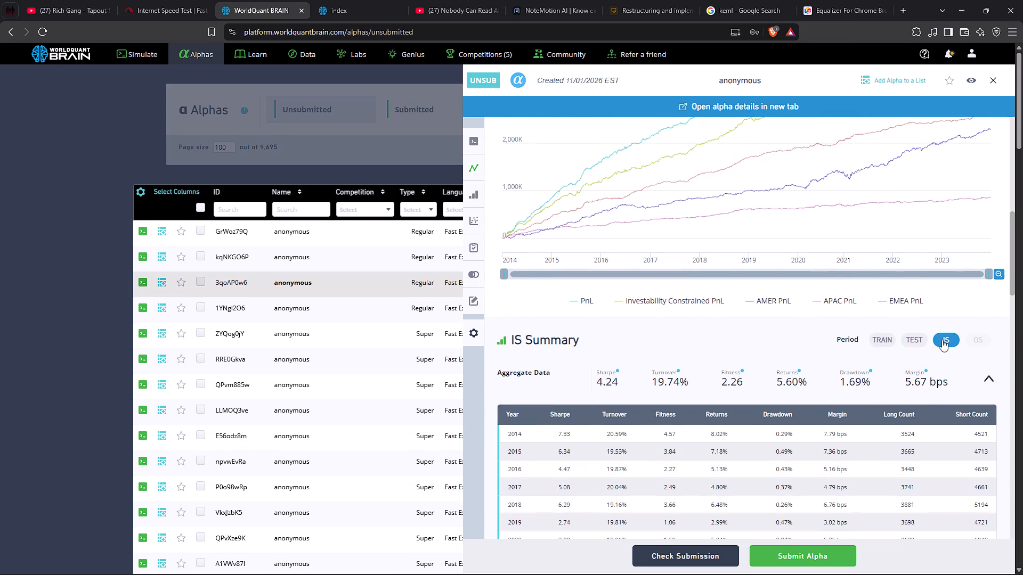
scroll(786, 347, down, 8)
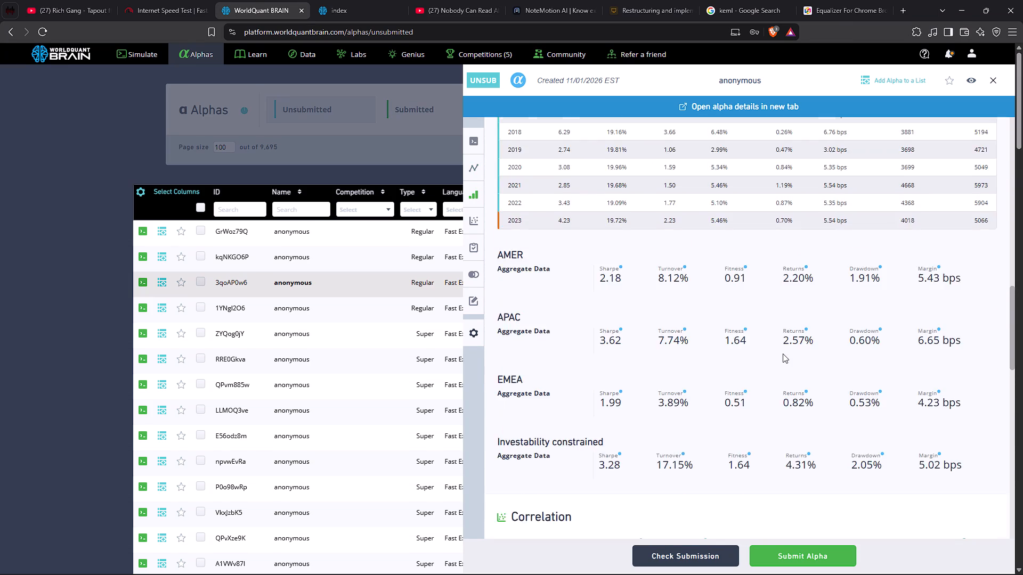
scroll(783, 354, down, 7)
click(567, 334)
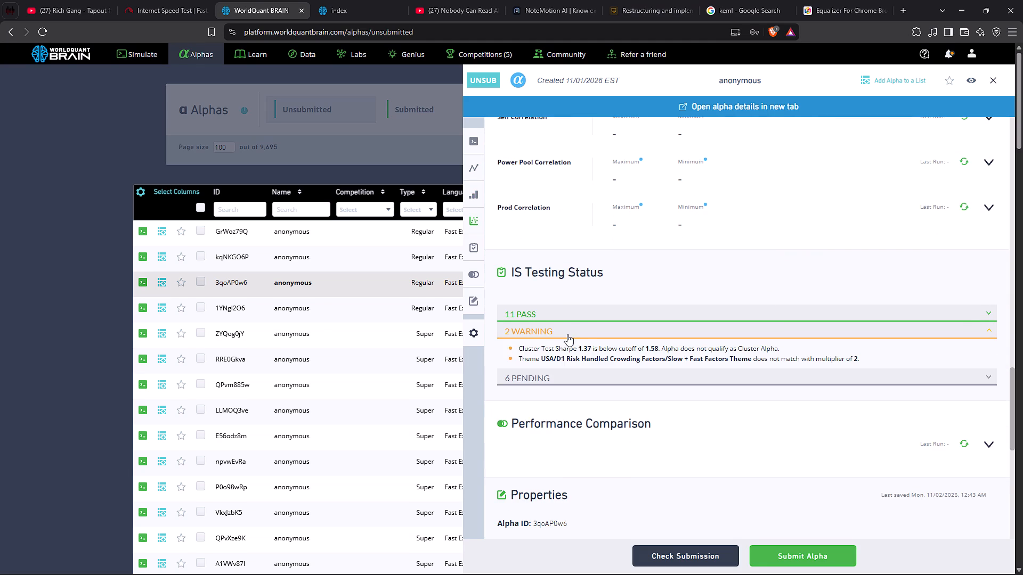
Run the prod correlation check for alpha 3qoAP0w6.
click(962, 208)
Open alpha kqNKGO6P with its test period shown, expand its testing warnings, and run its prod correlation check.
click(350, 262)
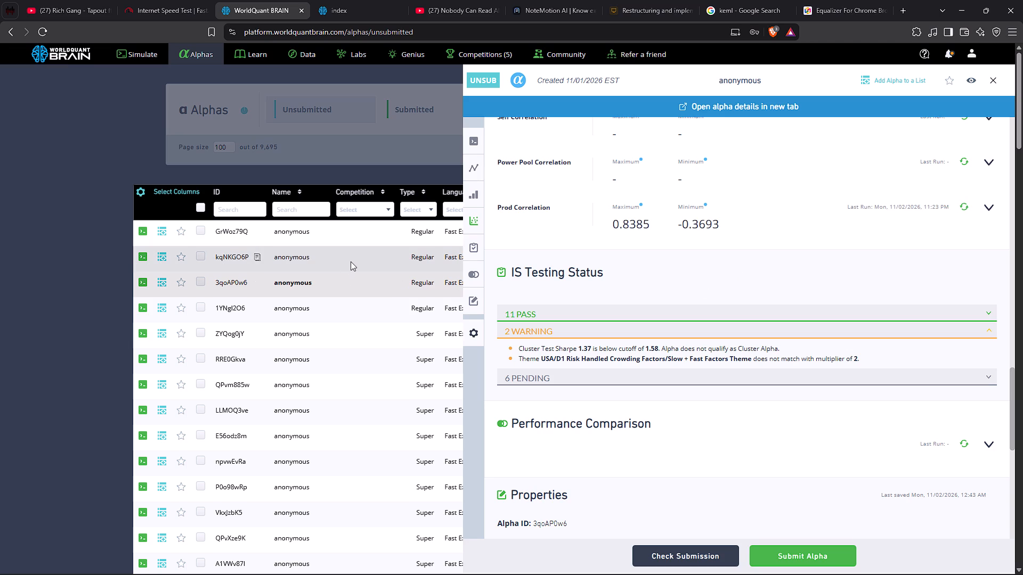
click(306, 256)
click(678, 561)
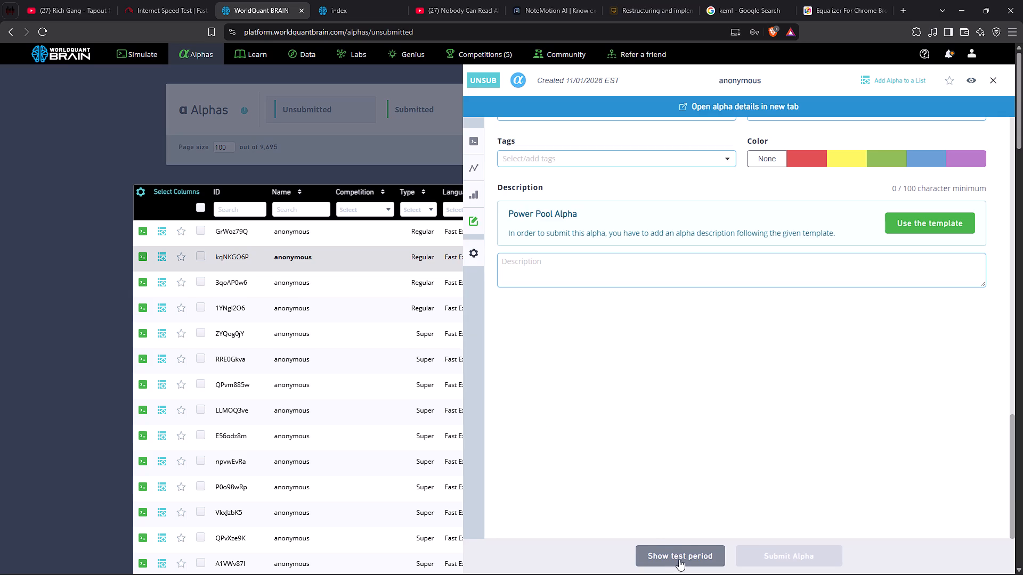
scroll(699, 439, down, 11)
scroll(670, 413, up, 3)
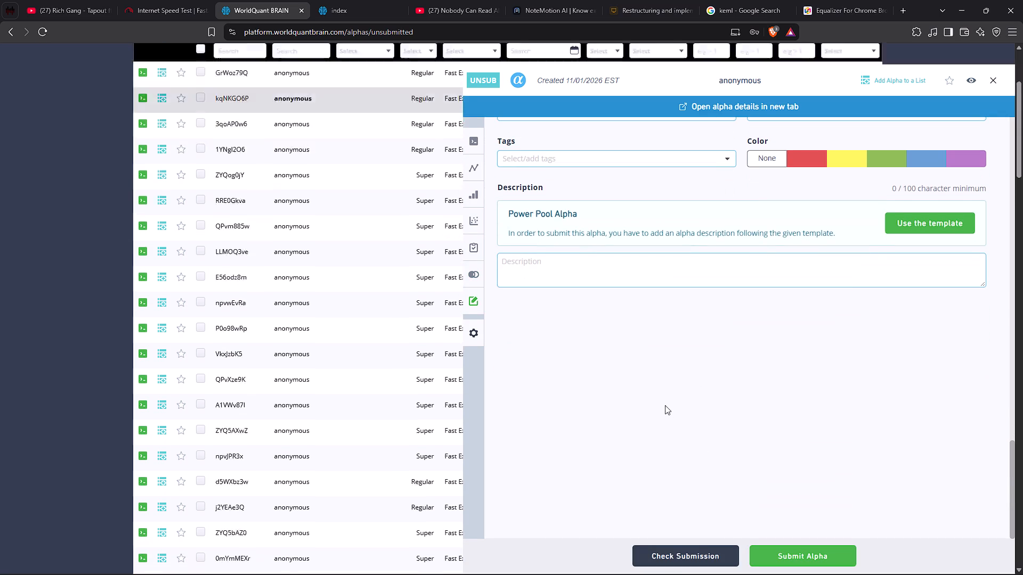
scroll(665, 405, up, 12)
click(622, 445)
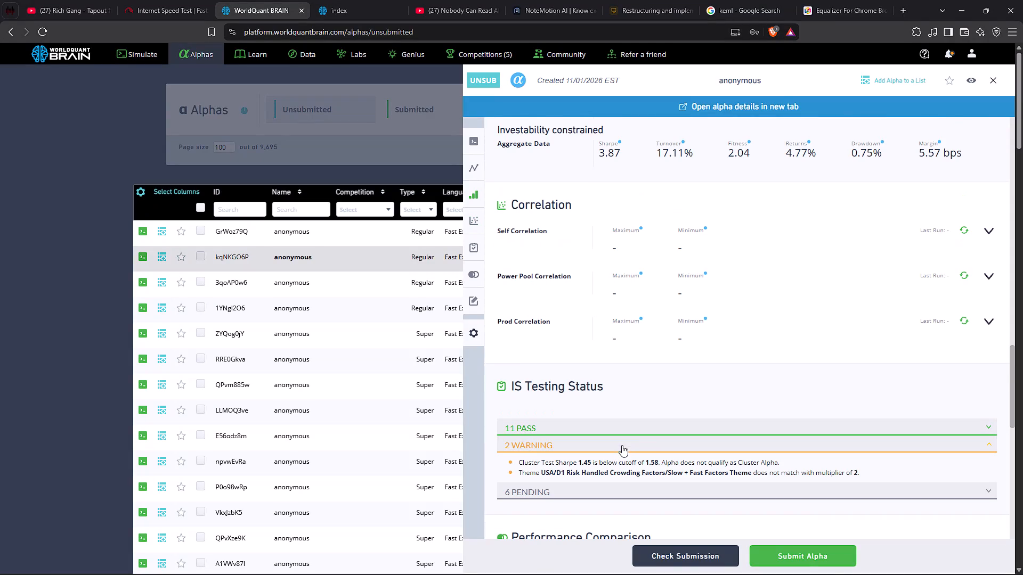
click(965, 323)
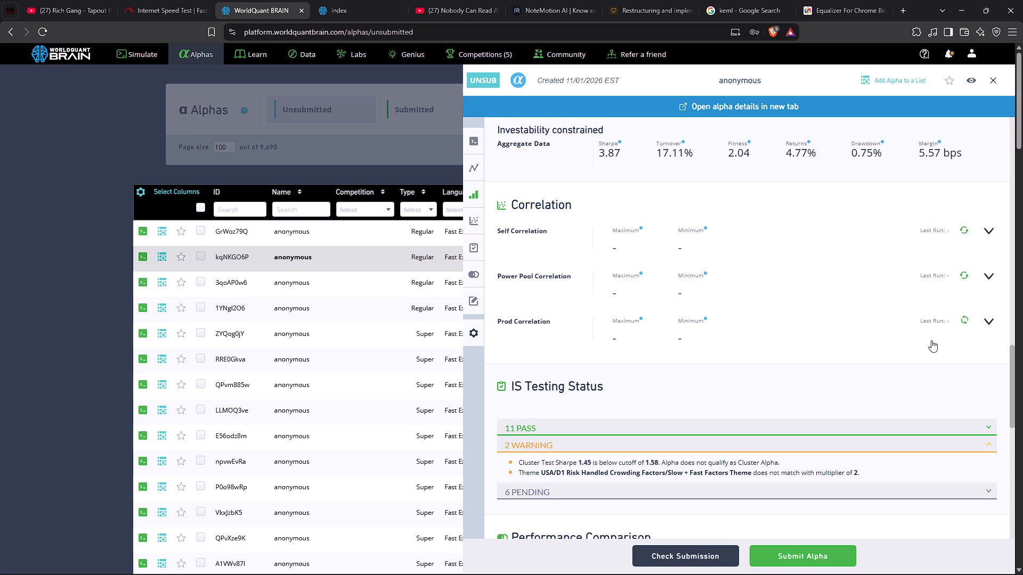
Open alpha GrWoz79Q, reveal its test period, and run its prod correlation check.
click(989, 82)
click(397, 232)
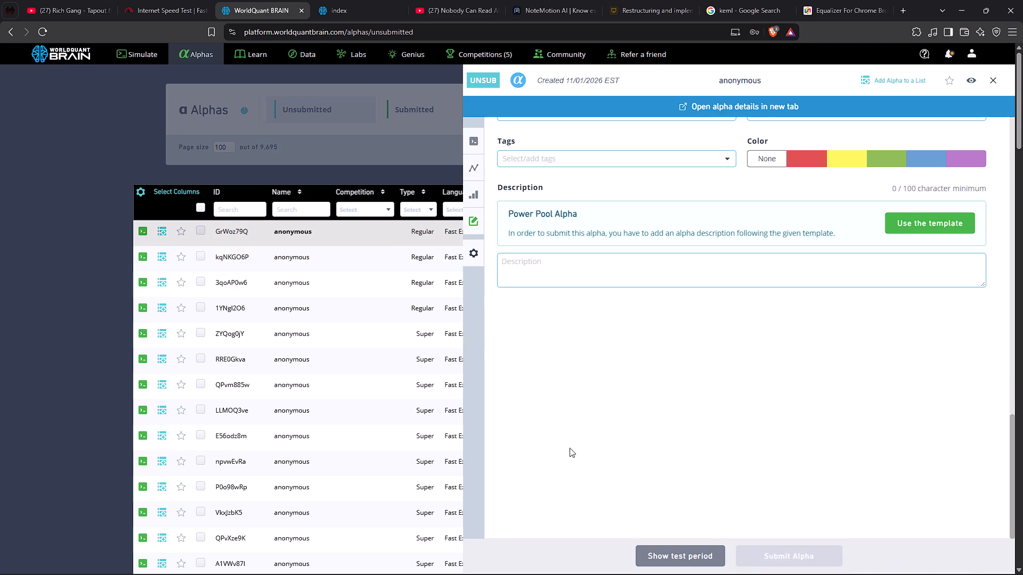
click(662, 550)
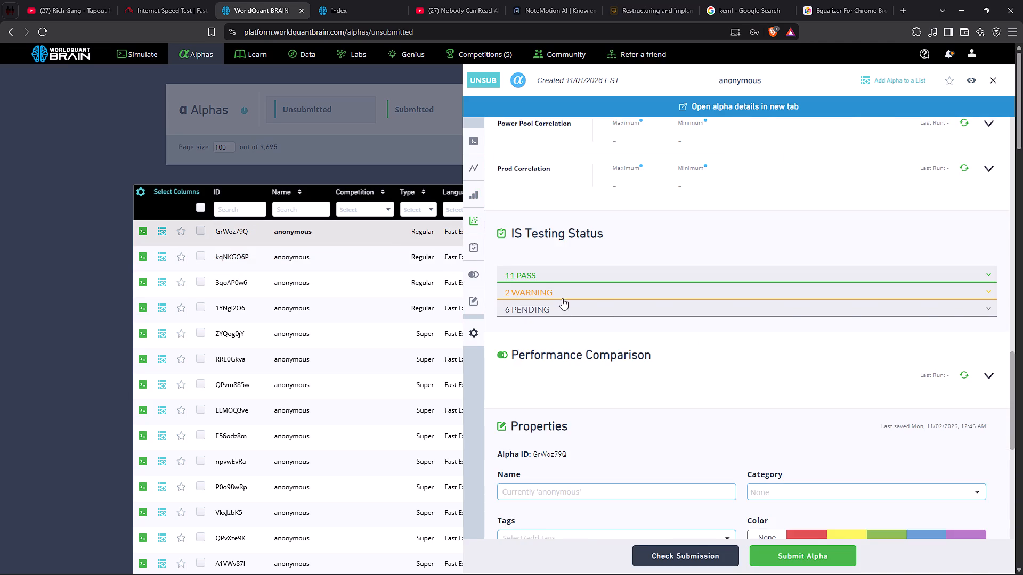
scroll(705, 356, down, 3)
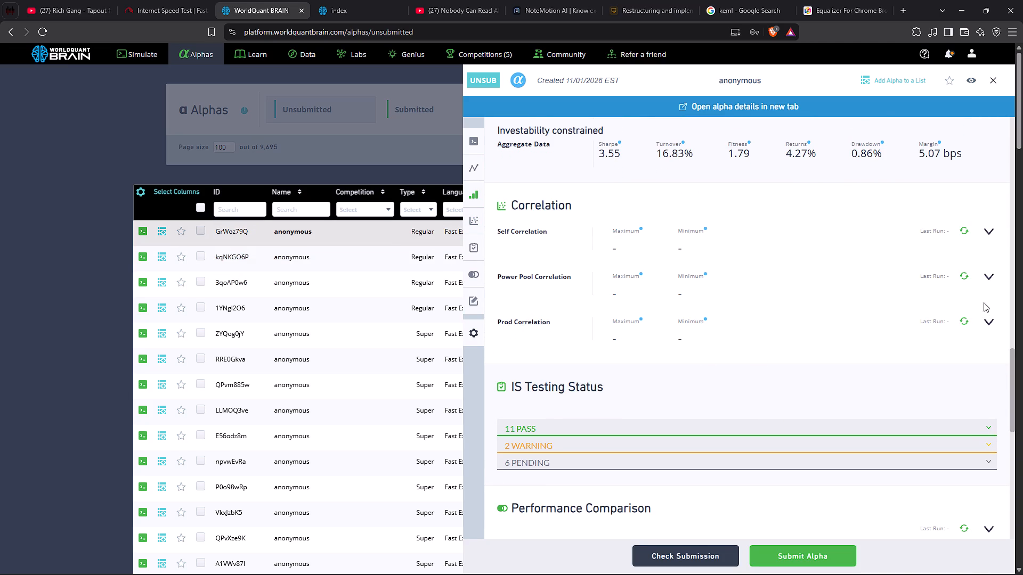
click(967, 317)
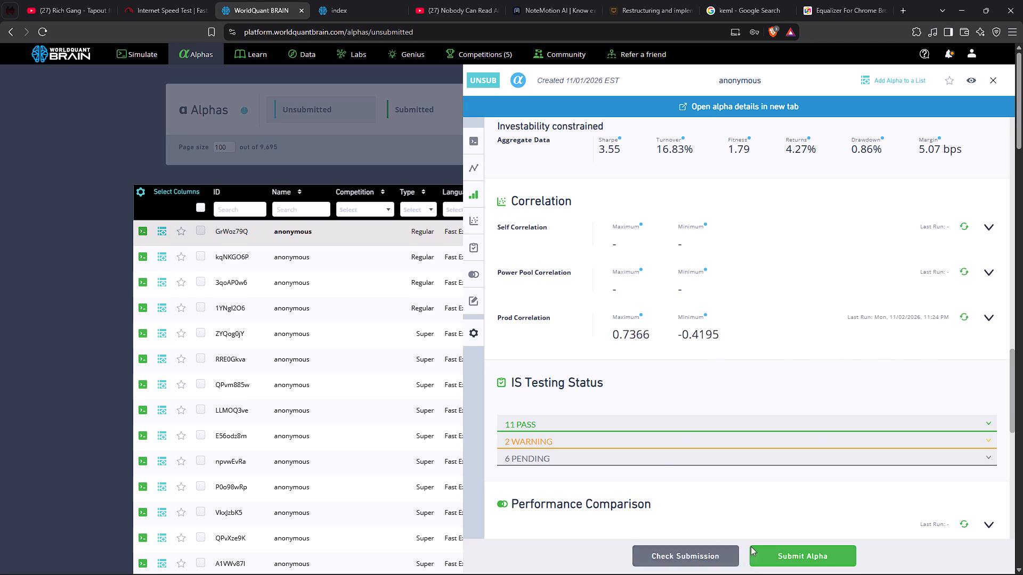
Examine alpha GrWoz79Q's PnL chart and yearly and regional statistics, with the summary switched to the IS period.
scroll(744, 420, up, 8)
scroll(835, 341, up, 5)
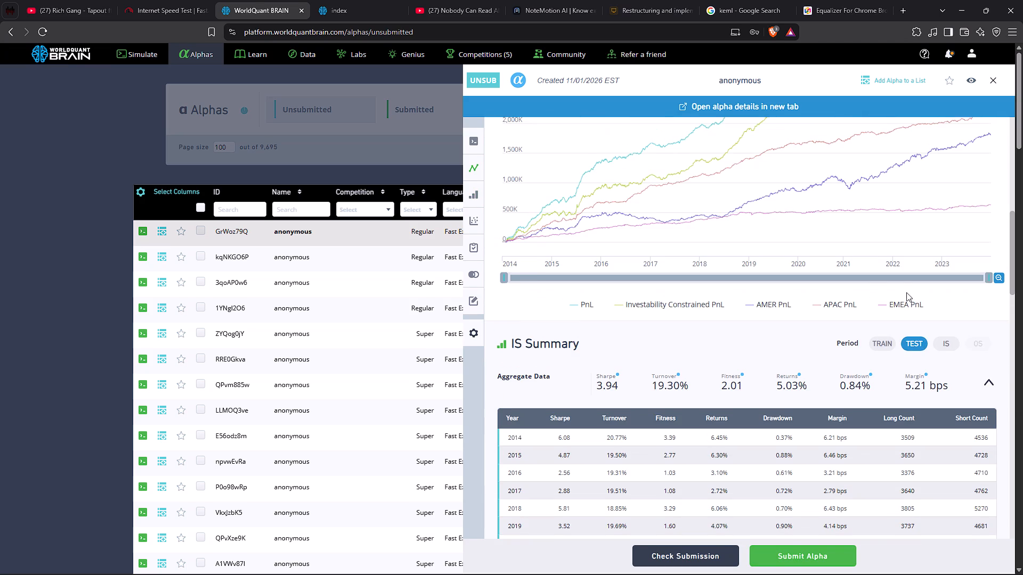
scroll(922, 302, up, 8)
scroll(911, 257, up, 3)
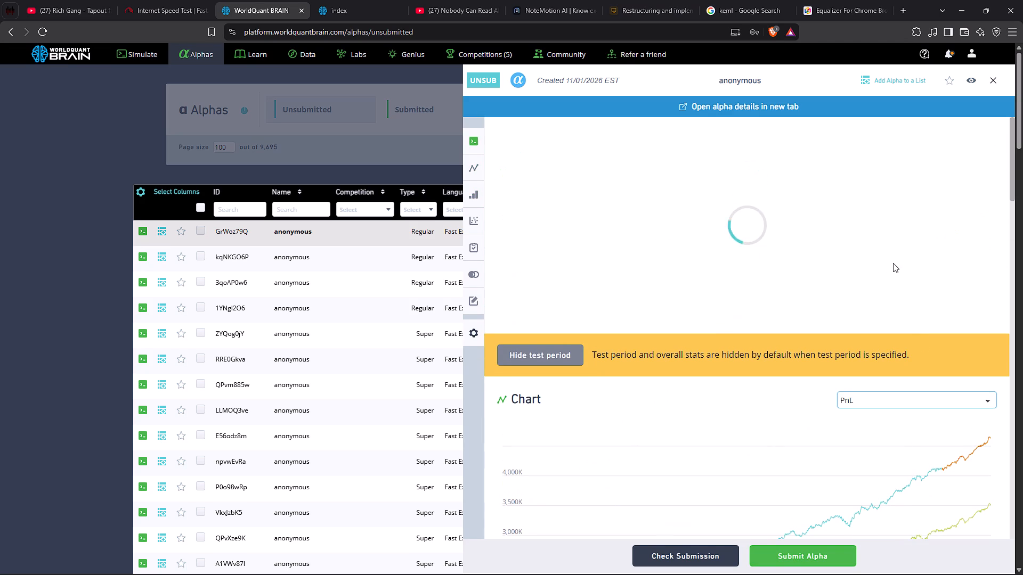
scroll(892, 264, up, 5)
scroll(870, 274, down, 5)
scroll(847, 288, up, 4)
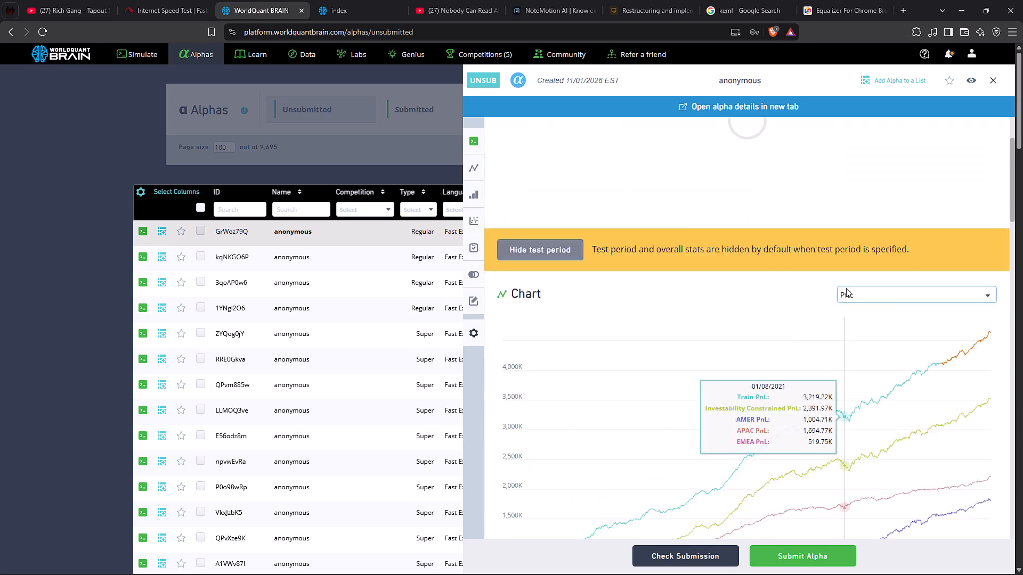
scroll(691, 322, up, 5)
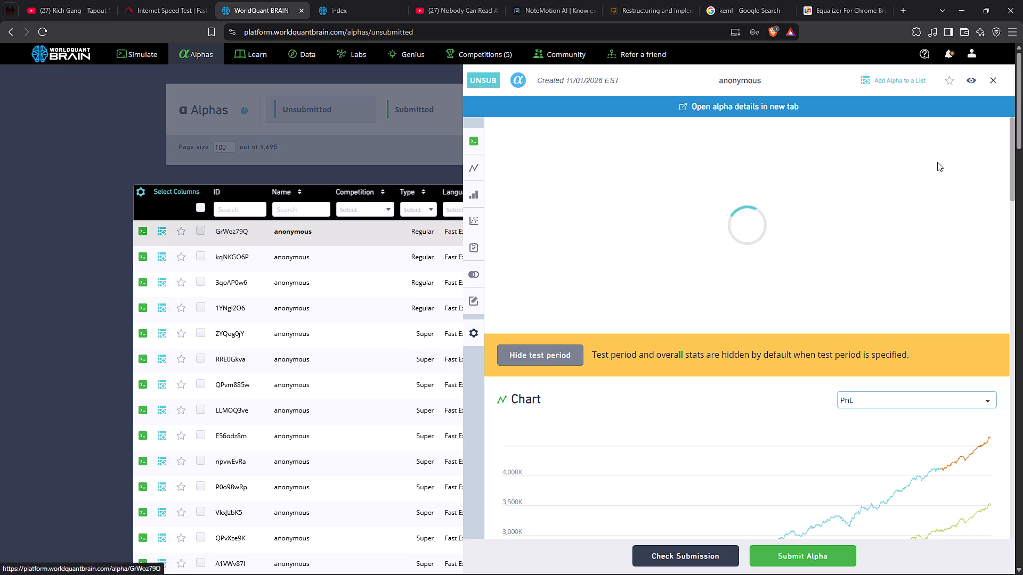
scroll(375, 269, up, 4)
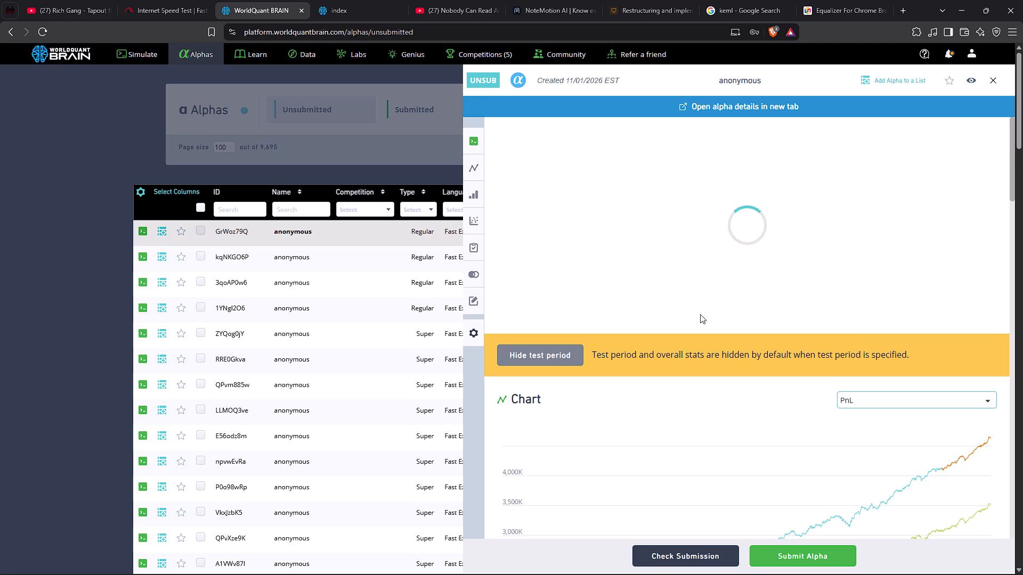
scroll(681, 324, down, 16)
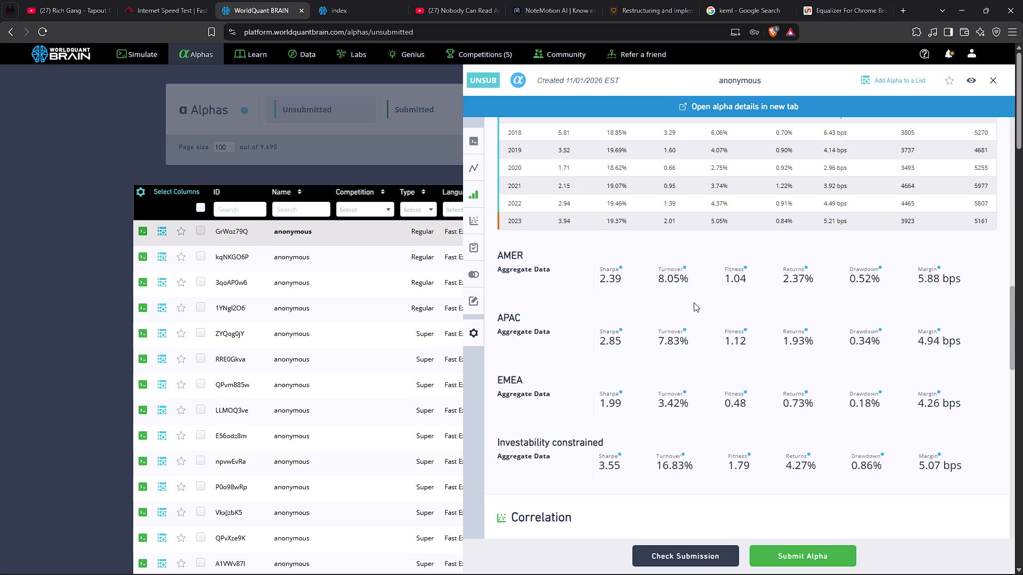
scroll(769, 319, up, 4)
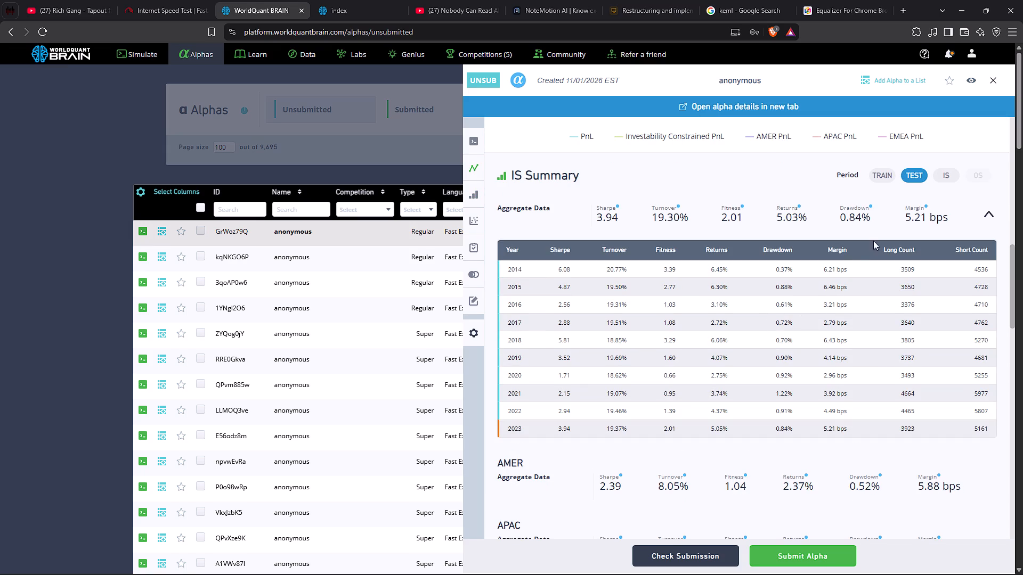
click(950, 171)
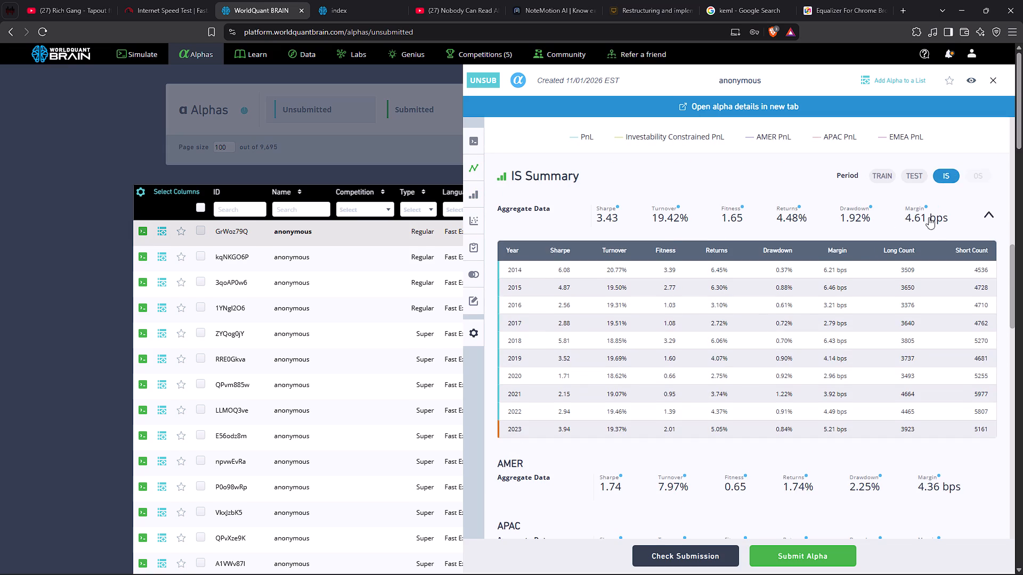
scroll(927, 218, up, 18)
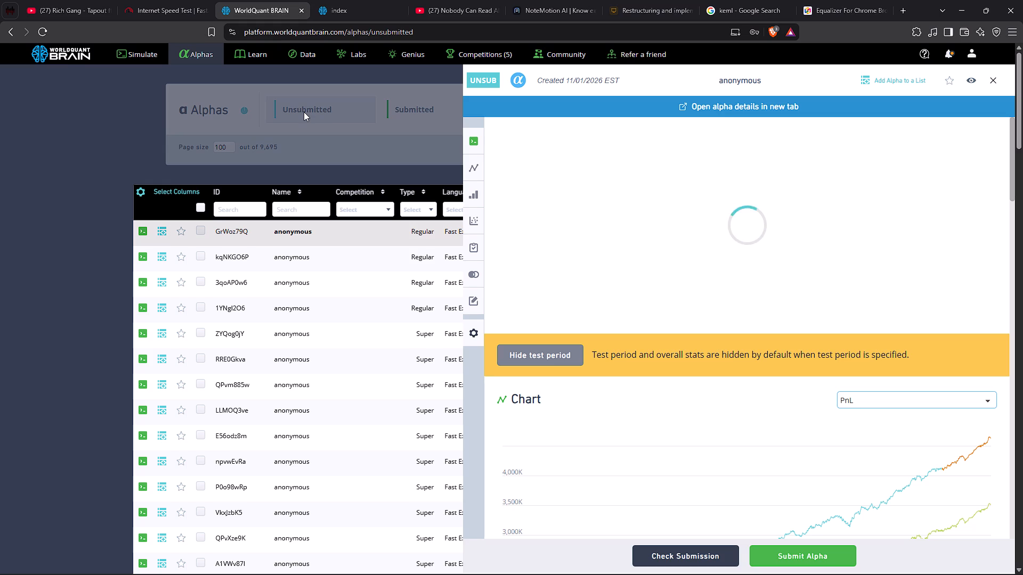
Switch to Chrome and, in Super Simulation 1, reveal the test period and expand the failed IS tests.
key(alt+Tab)
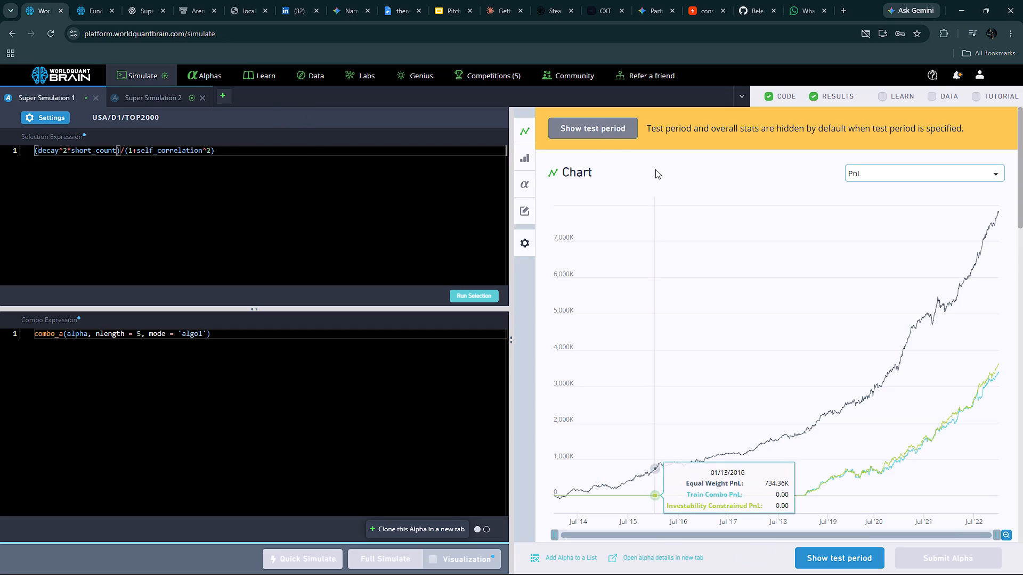
click(599, 130)
click(528, 188)
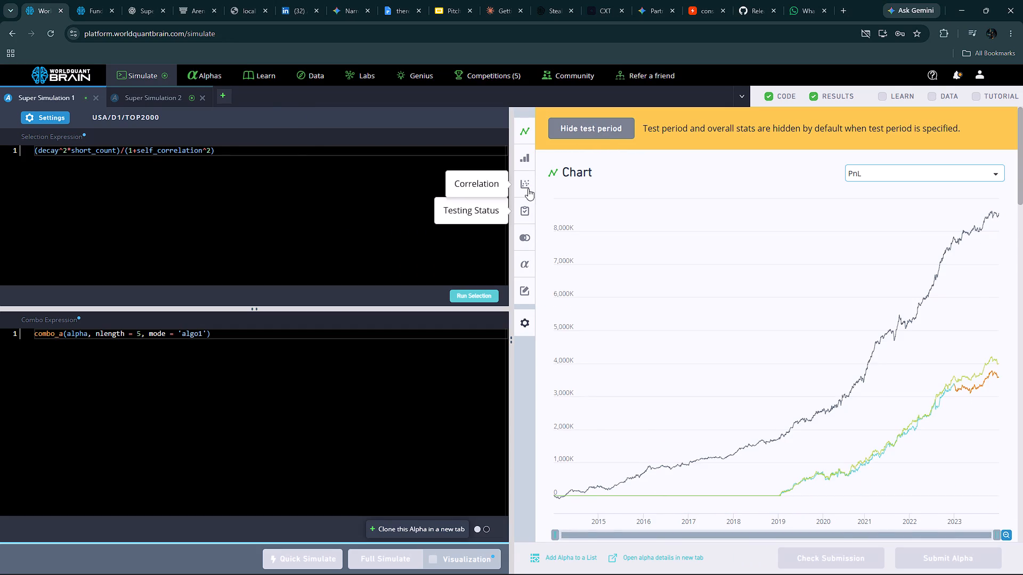
click(621, 315)
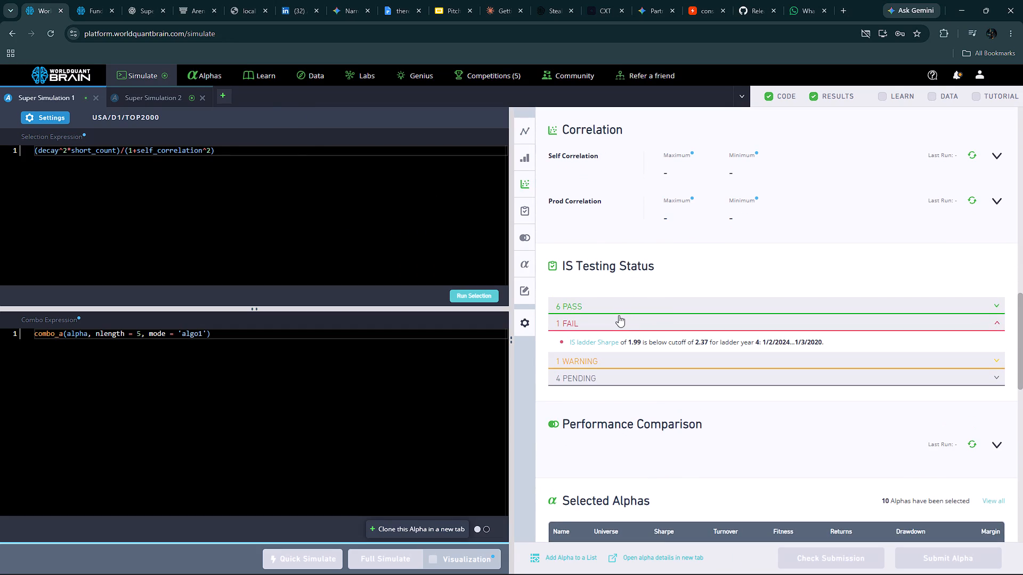
Set nlength to 26 in Super Simulation 1's combo expression and run a full simulation.
click(140, 338)
key(BackSpace)
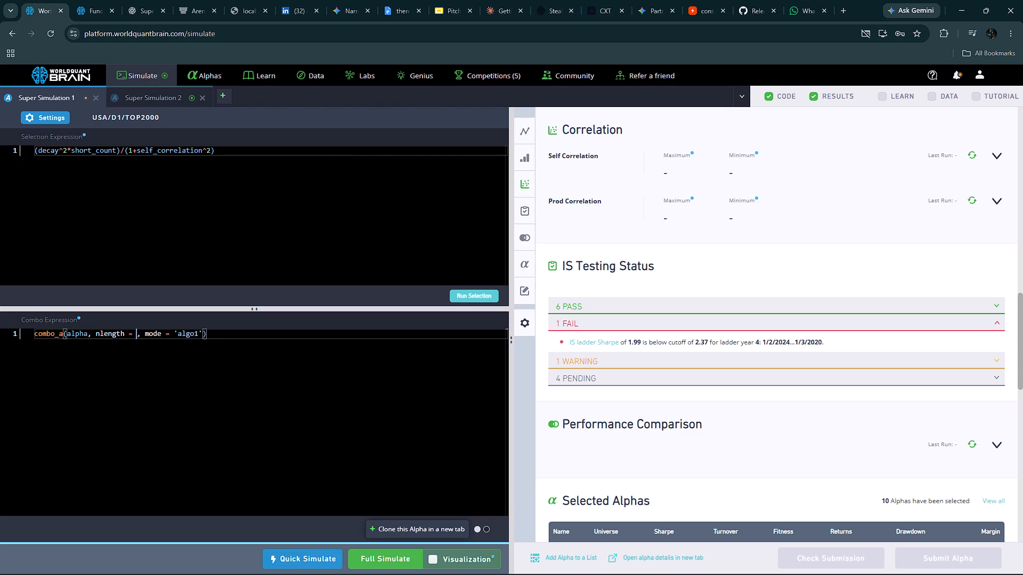
text(26)
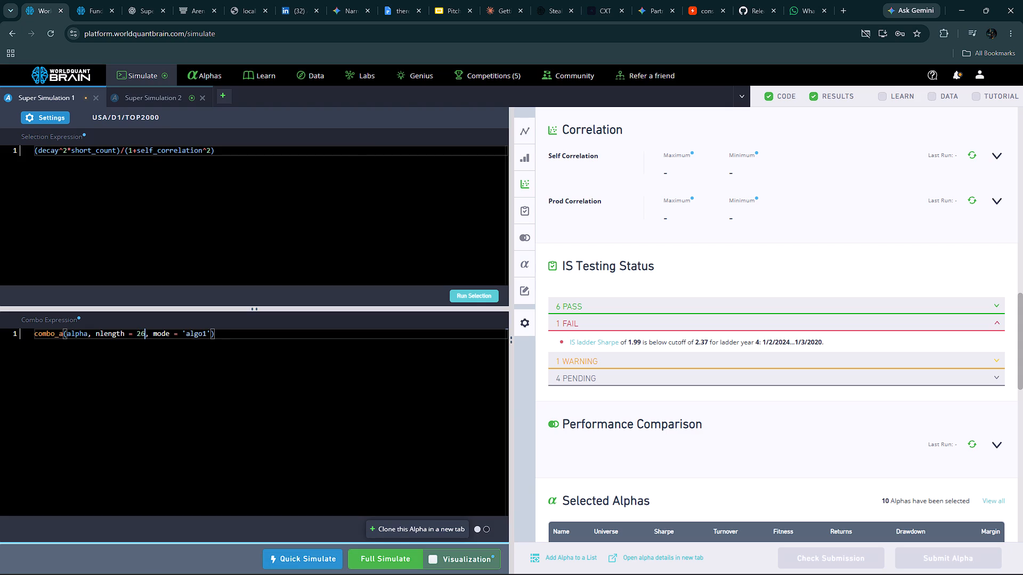
click(387, 559)
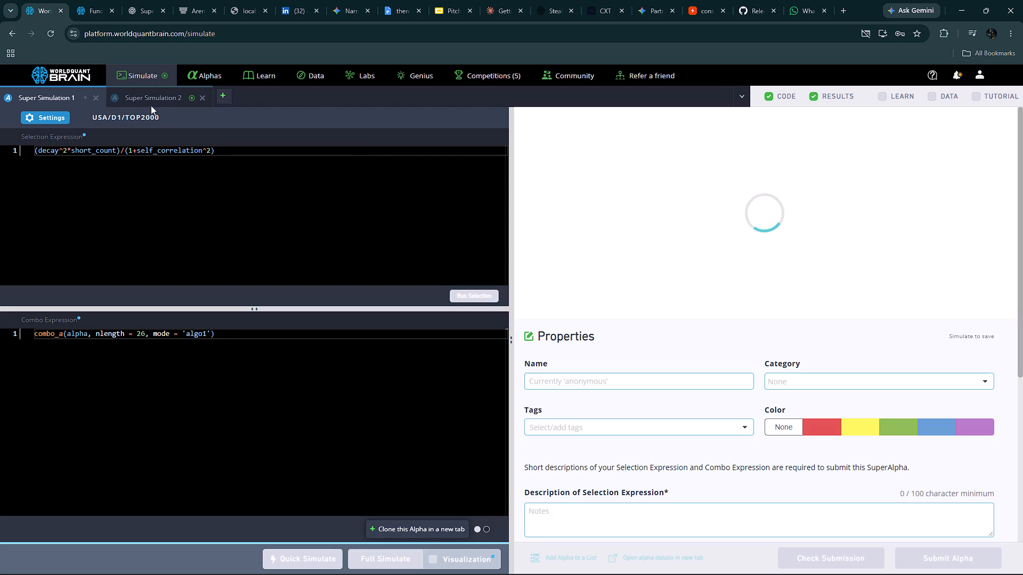
Open Super Simulation 2's results, reveal the test period, and expand the IS testing warning.
click(145, 98)
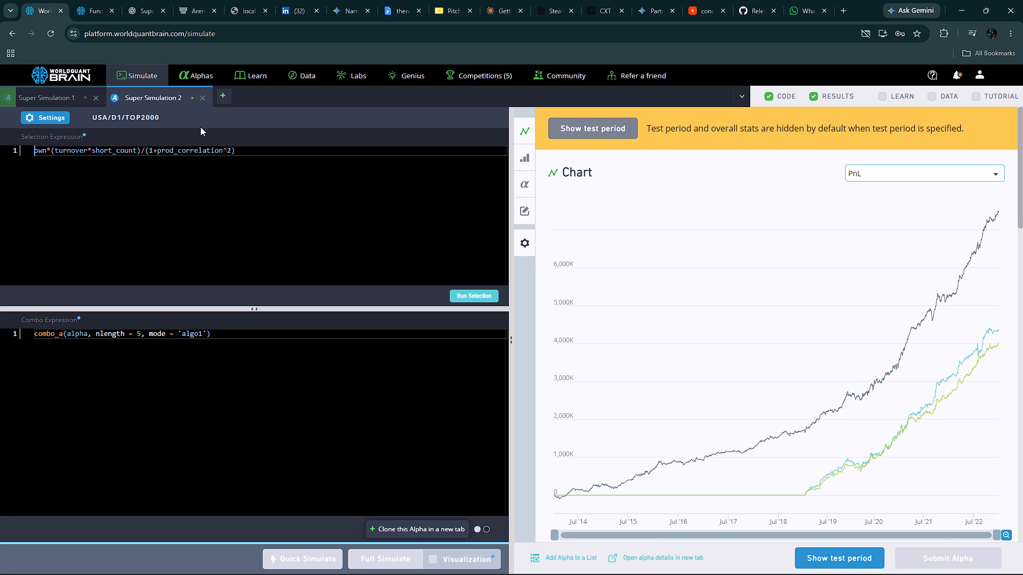
click(566, 127)
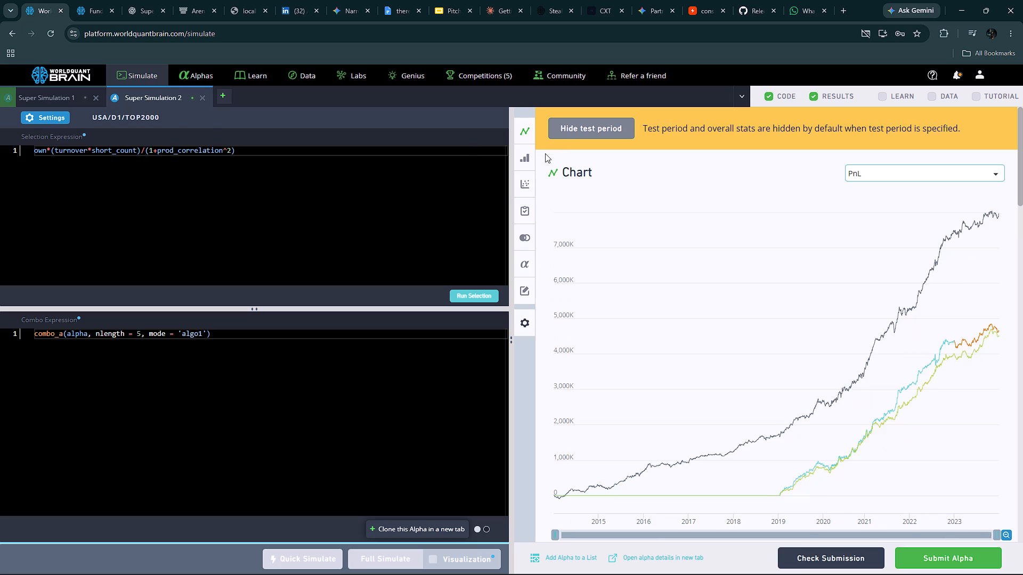
click(528, 181)
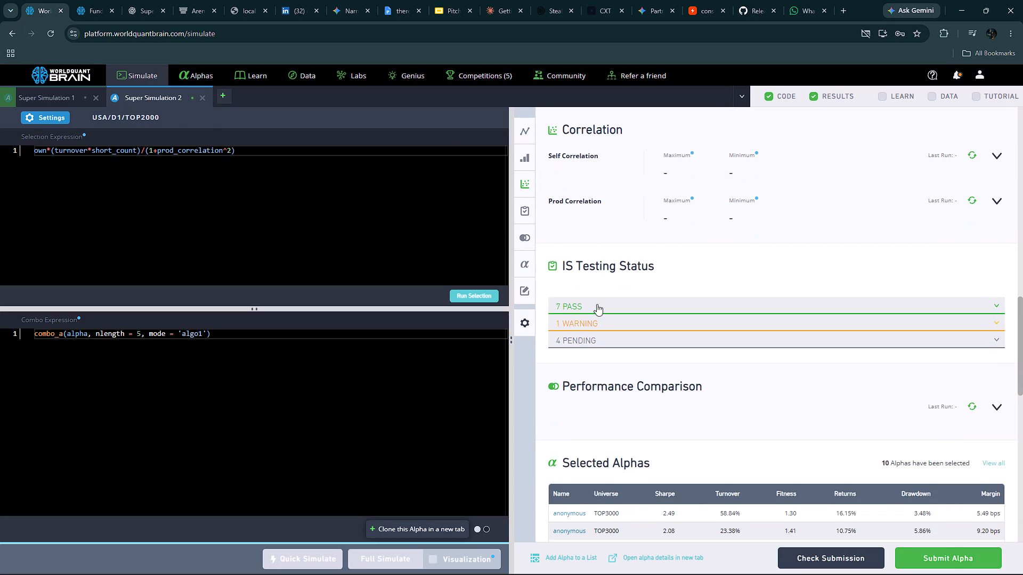
click(595, 319)
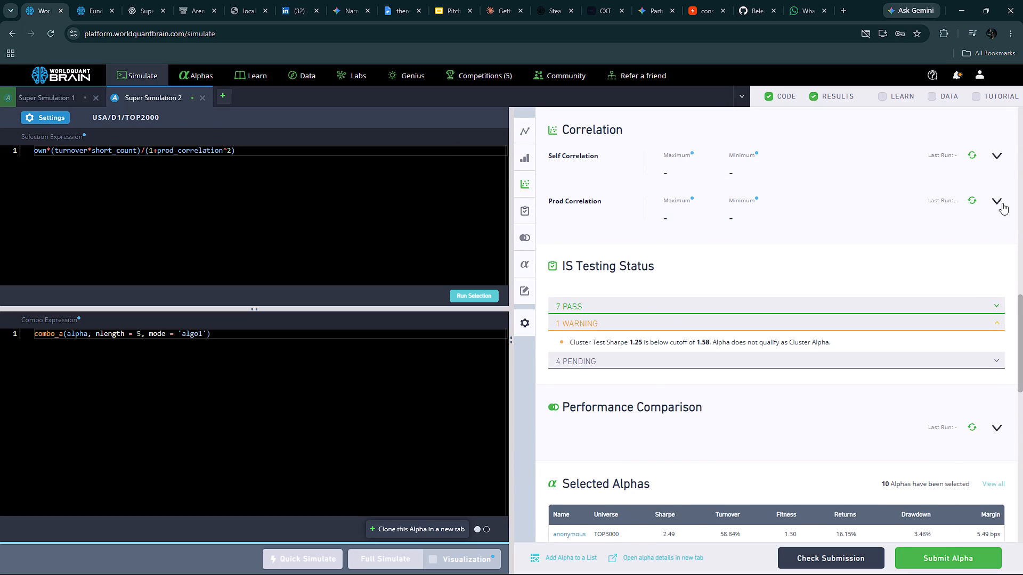
Run the prod correlation check for Super Simulation 2 with its distribution chart expanded.
click(1006, 203)
click(999, 203)
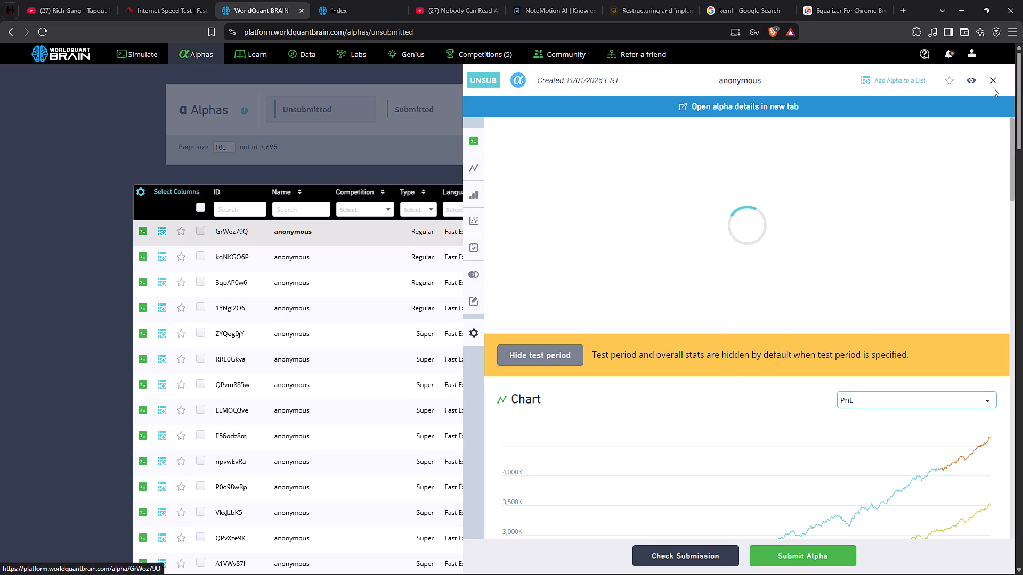
click(995, 85)
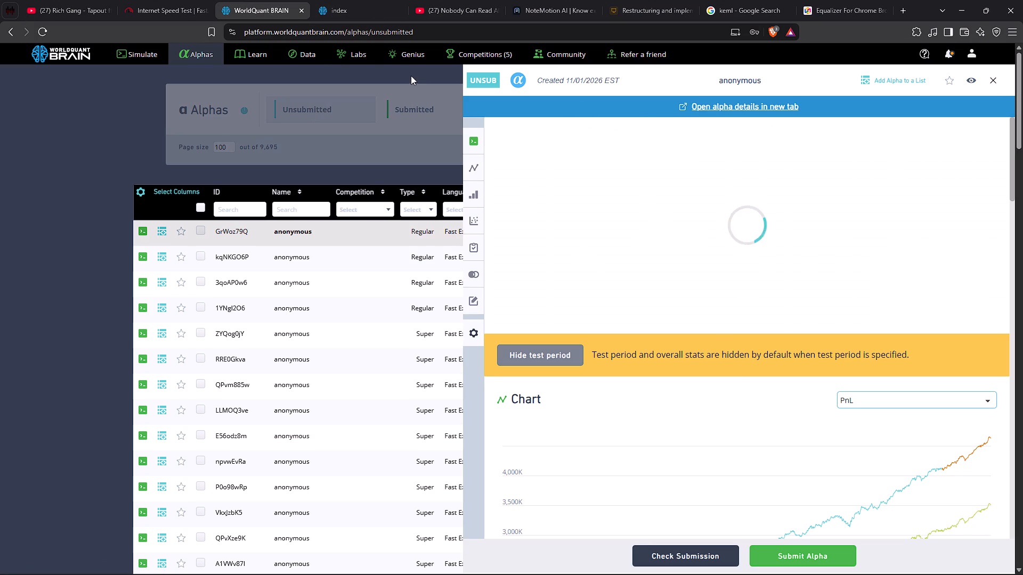
click(990, 76)
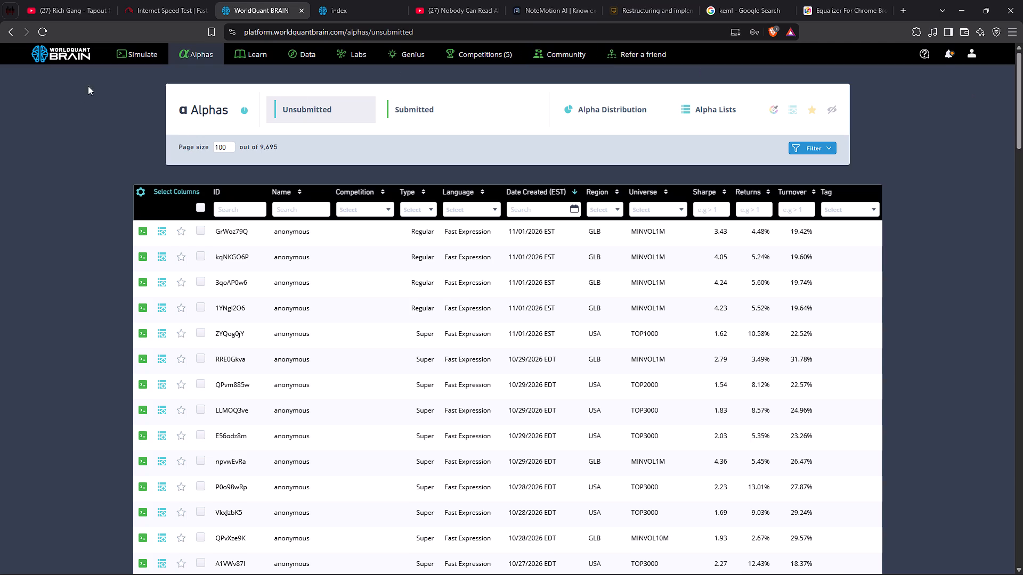
click(124, 59)
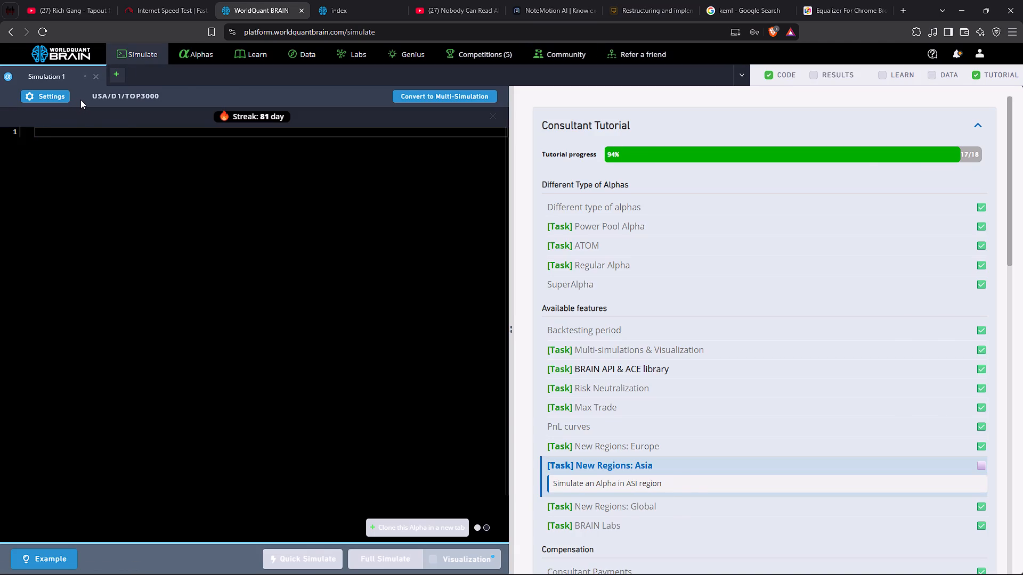
Copy the code of submitted GLB MINVOL1M alpha MPYLar2n from Chrome into Brave's empty Simulation 1.
key(alt+Tab)
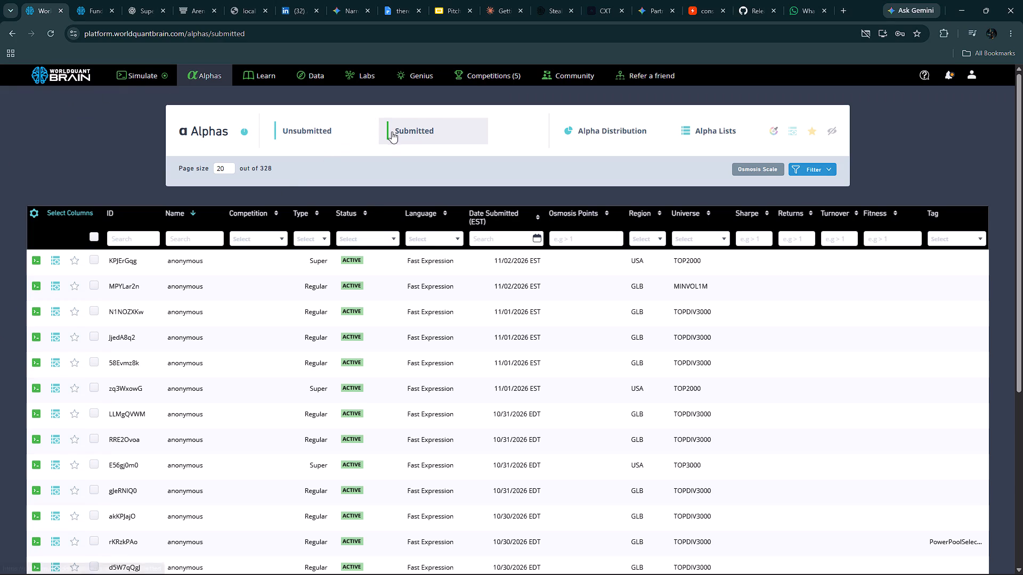
click(335, 287)
click(572, 183)
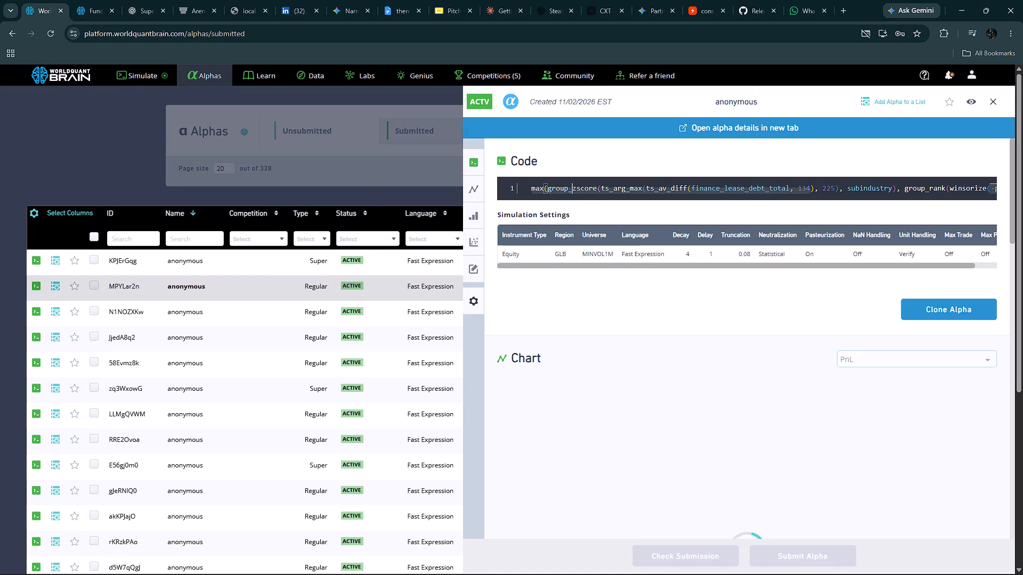
key(ctrl+a)
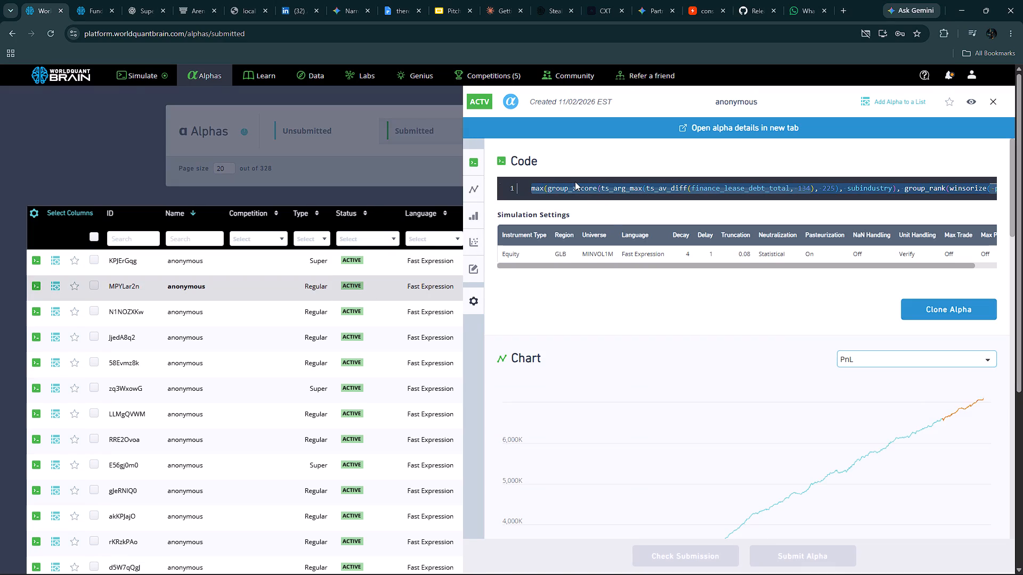
key(ctrl+c)
key(alt+Tab)
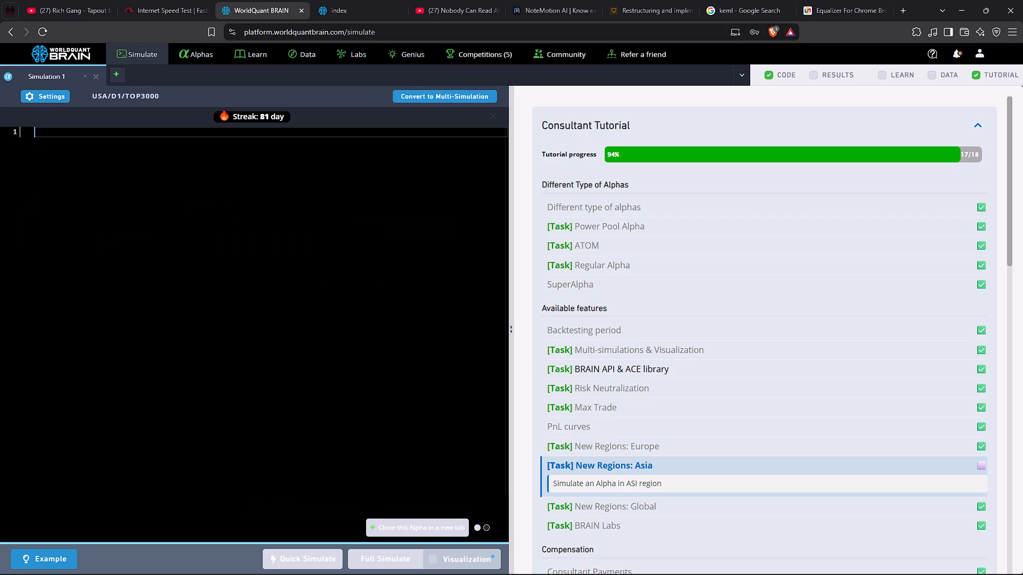
key(ctrl+v)
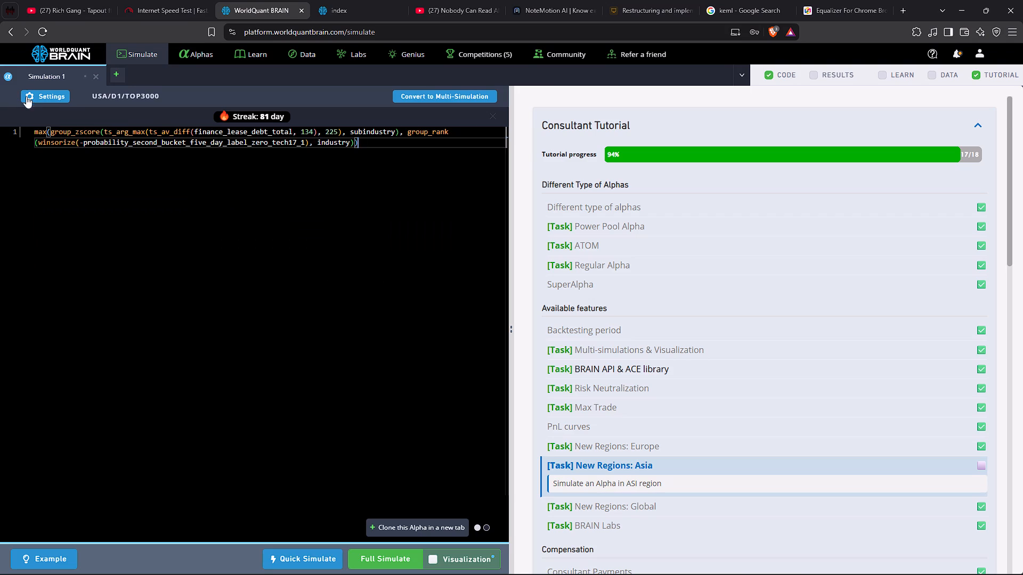
Set Simulation 1's region to GLB and universe to MINVOL1M, and apply the settings.
click(42, 93)
click(60, 213)
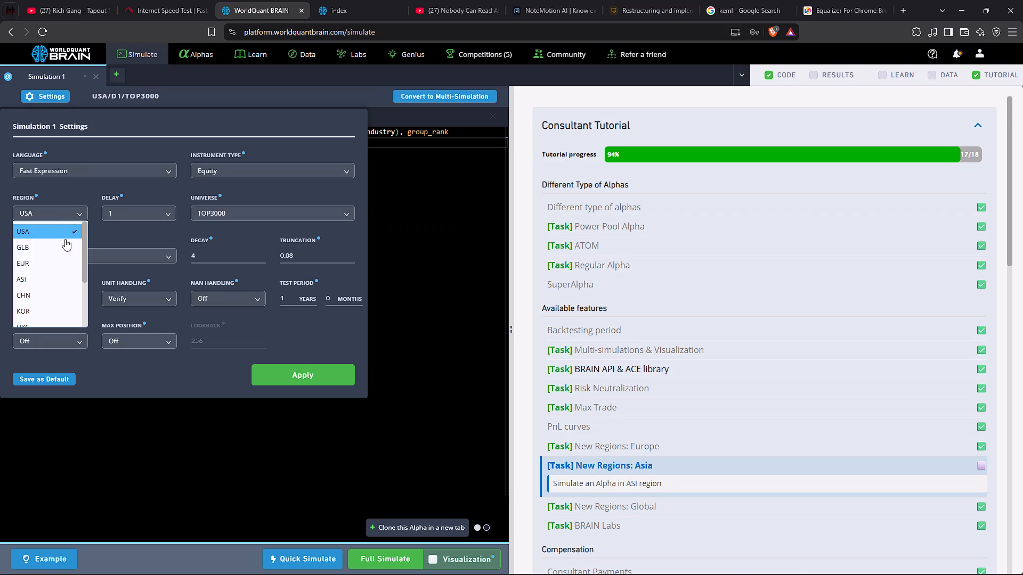
click(55, 245)
click(242, 216)
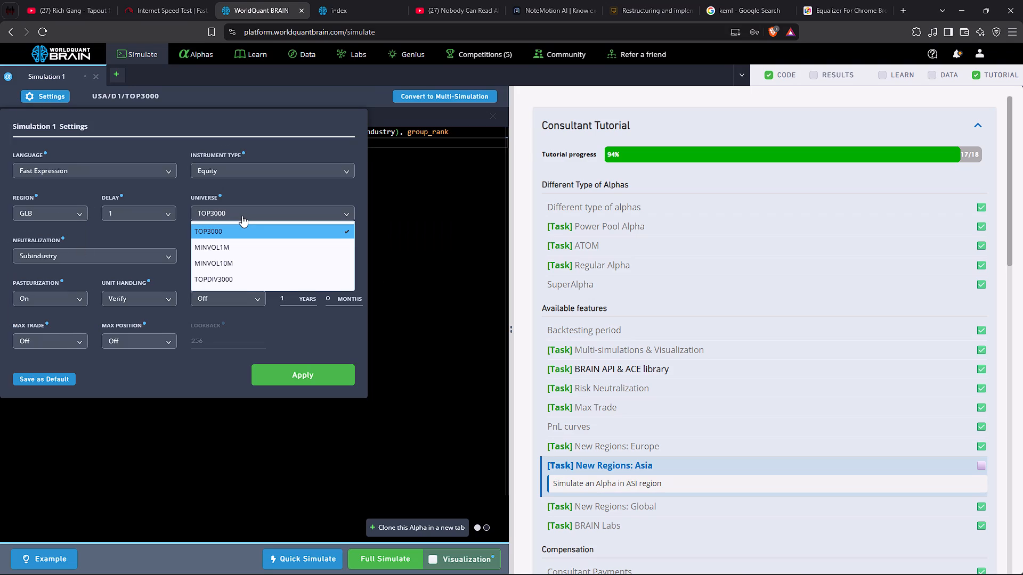
click(240, 241)
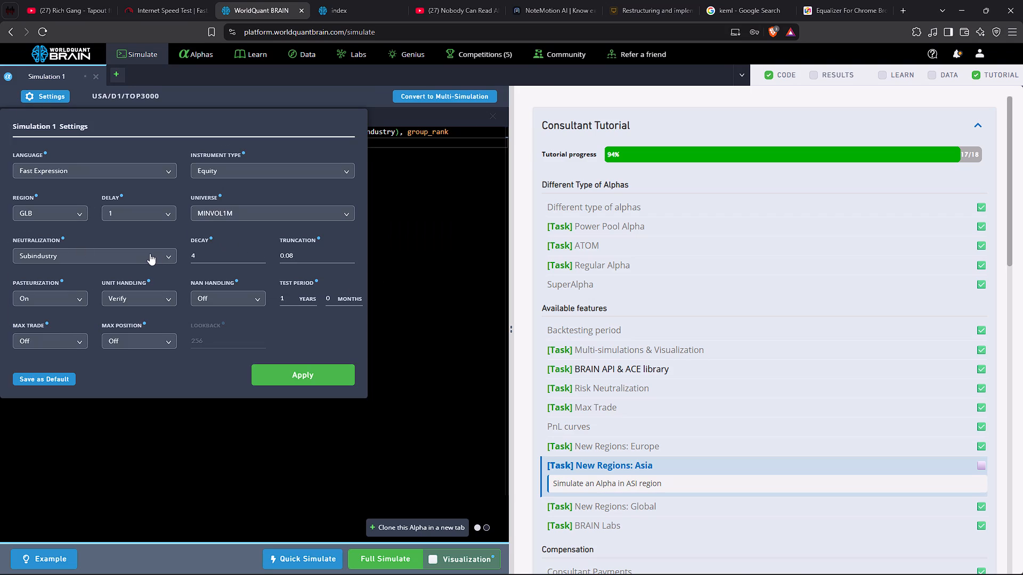
click(299, 375)
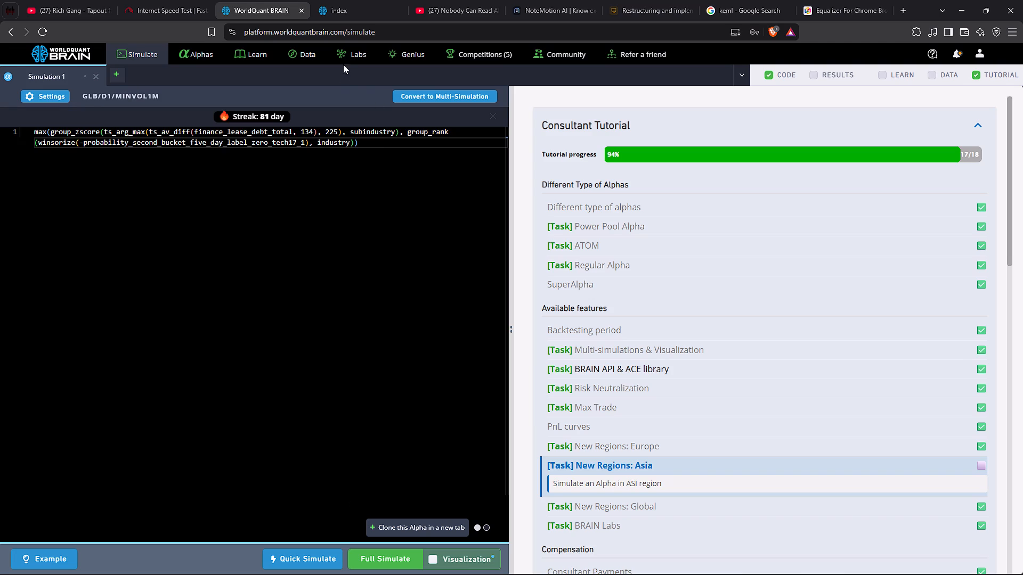
Replace finance_lease_debt_total in Simulation 1 with extraordinary_items_total_3 copied from Chrome's Fundamental Point in Time Data page, and run a full simulation.
key(alt+Tab)
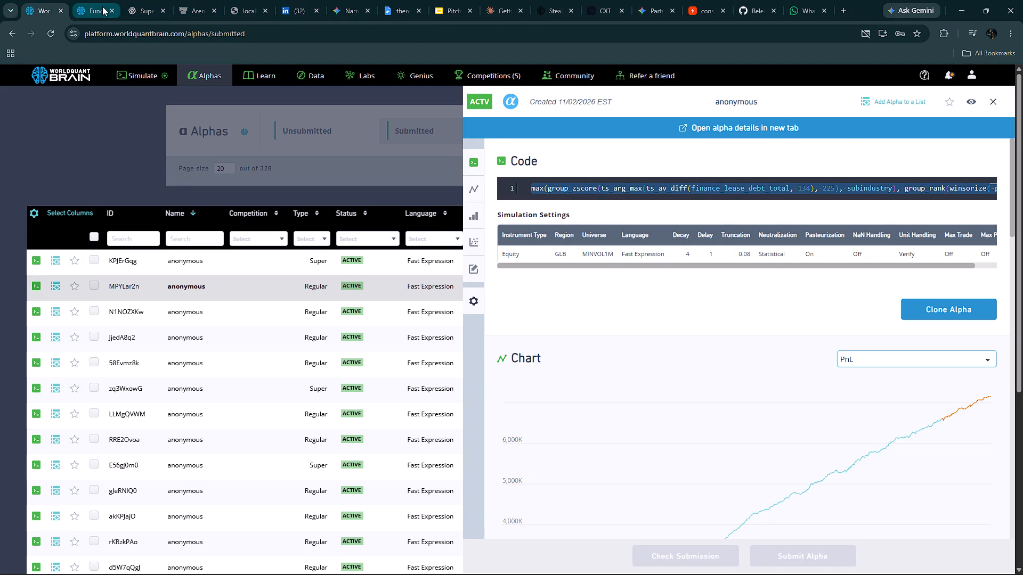
click(102, 6)
scroll(279, 330, down, 5)
scroll(279, 381, down, 4)
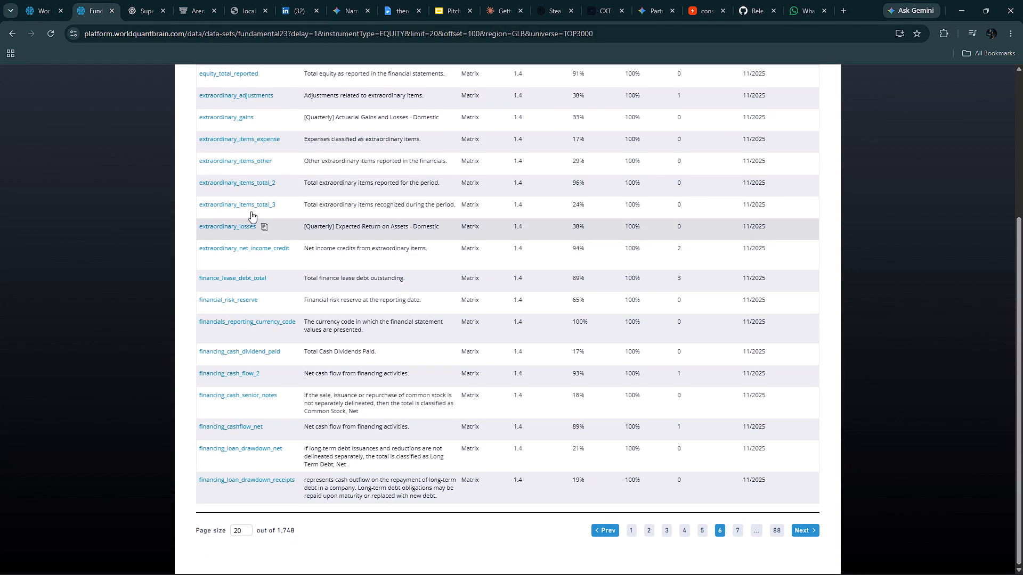
click(281, 205)
key(alt+Tab)
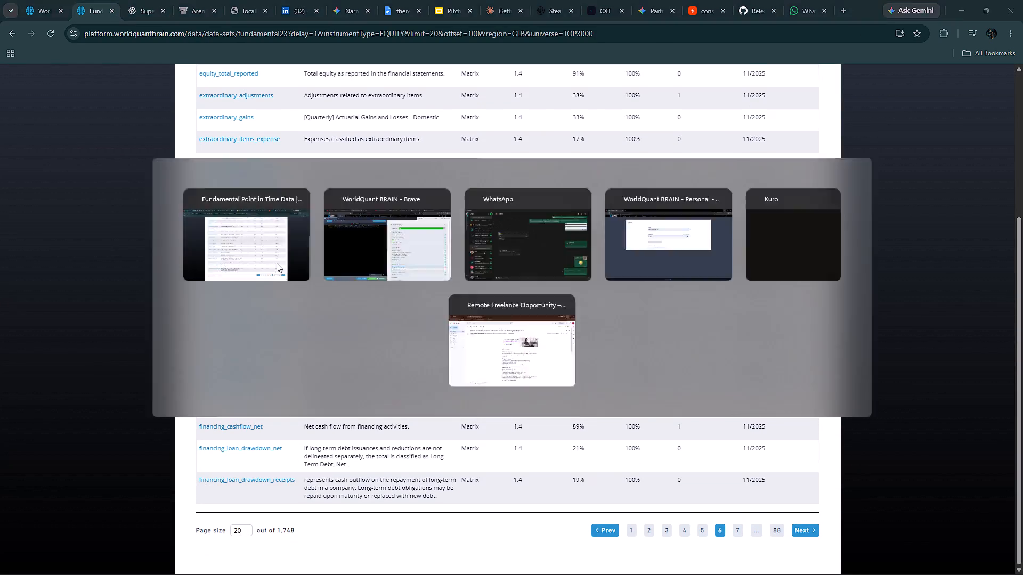
double_click(230, 130)
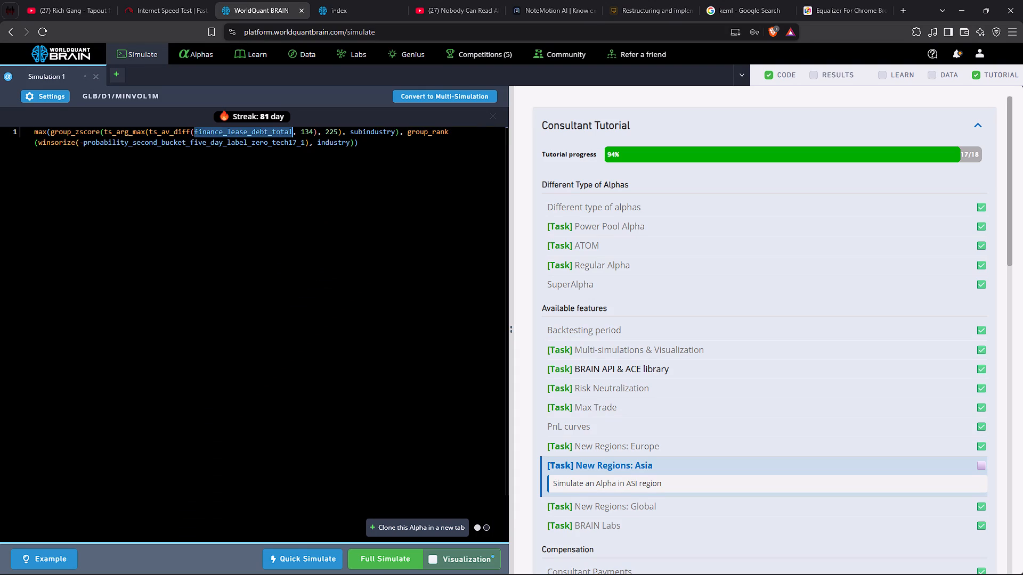
key(ctrl+v)
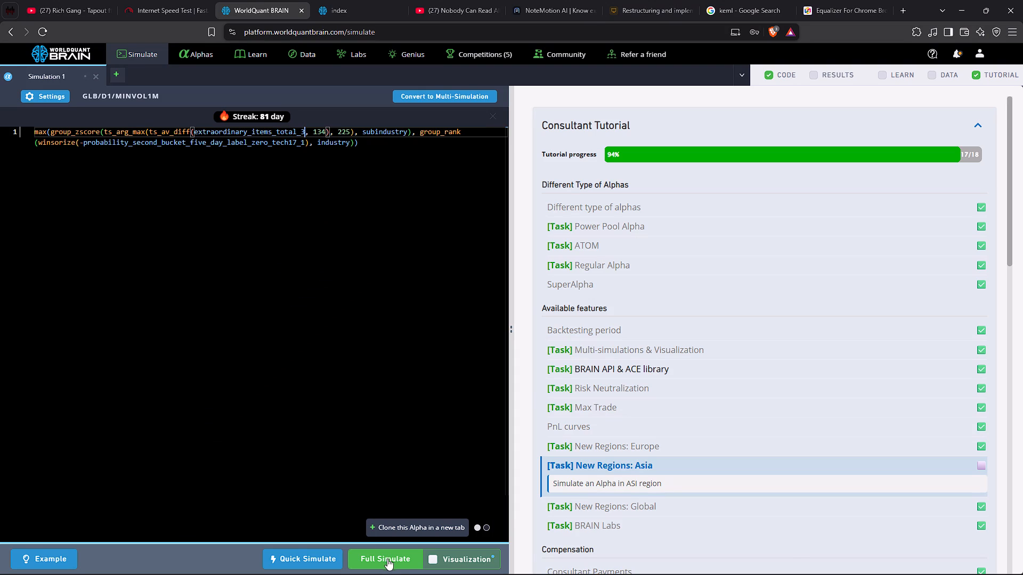
click(387, 558)
Clone the alpha into Simulation 2, swap its ts_av_diff field for financing_proceeds_redeemable_debt from page 7 of Chrome's dataset fields, and run a full simulation.
click(393, 526)
key(alt+Tab)
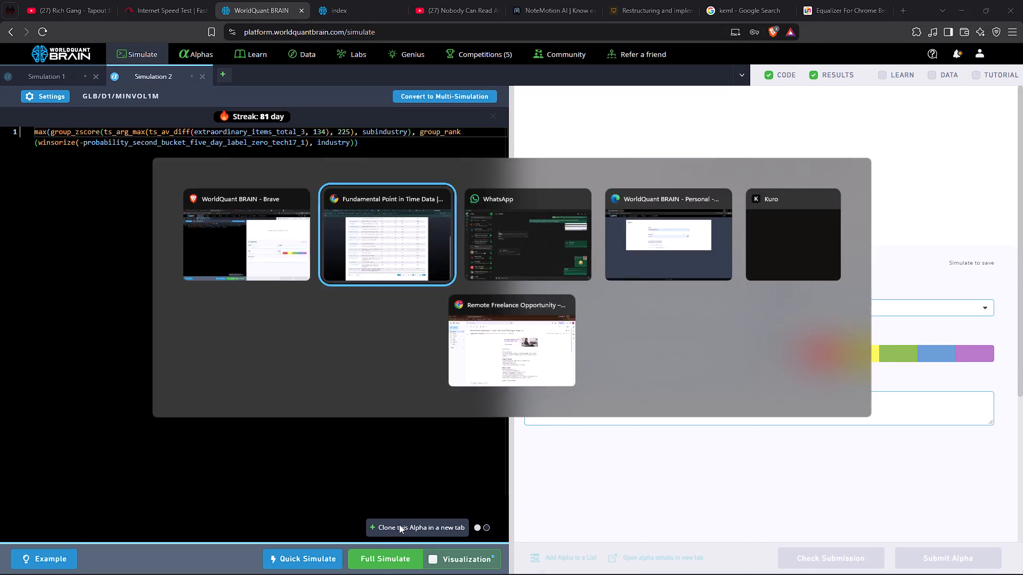
scroll(288, 325, up, 4)
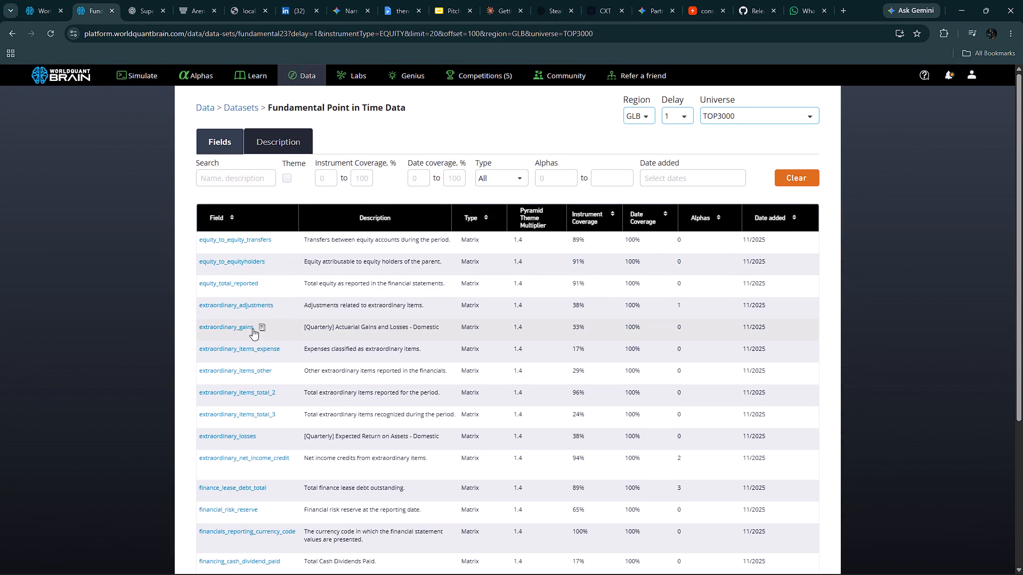
scroll(315, 409, down, 6)
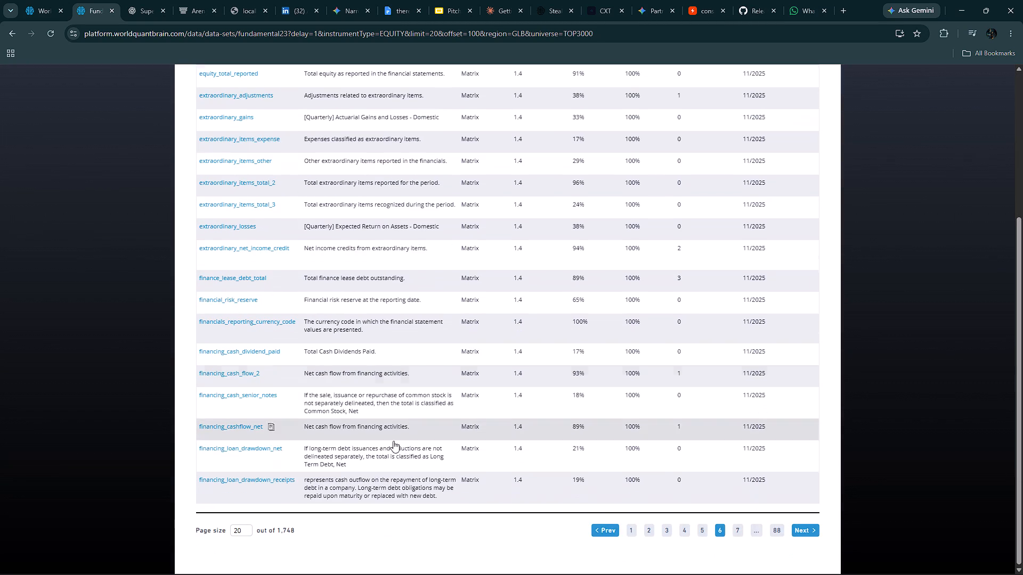
click(734, 530)
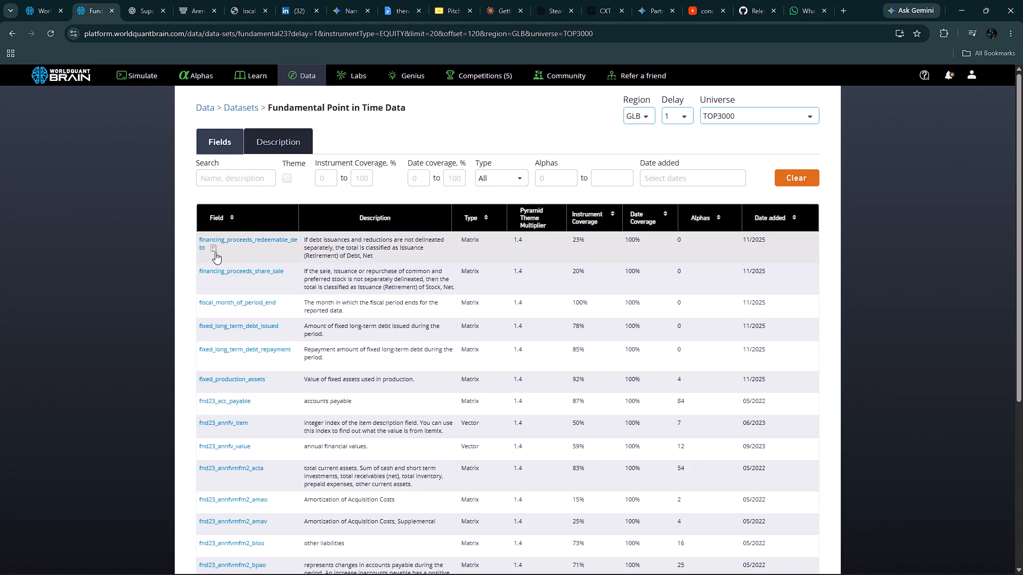
click(213, 248)
key(alt+Tab)
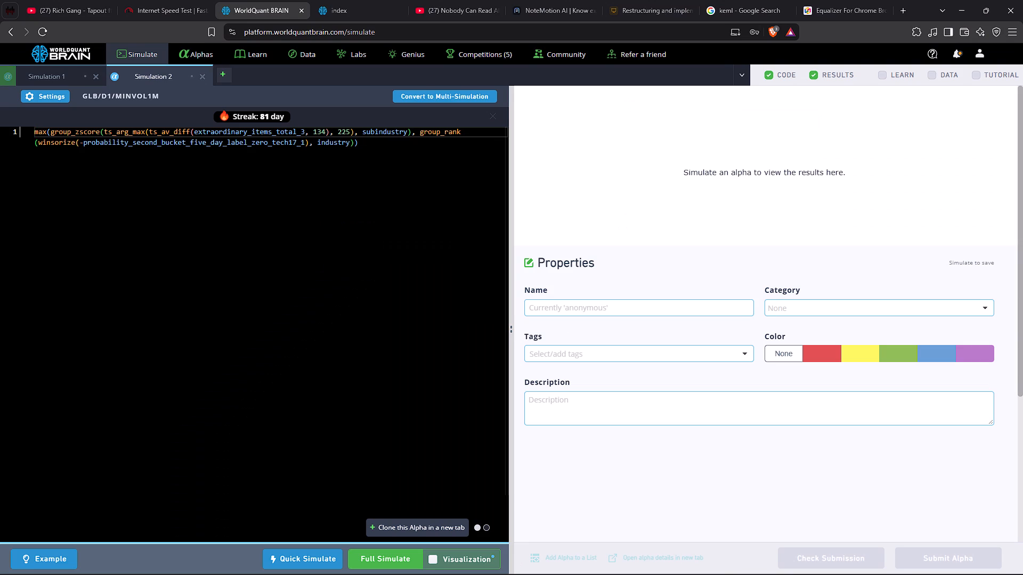
double_click(218, 132)
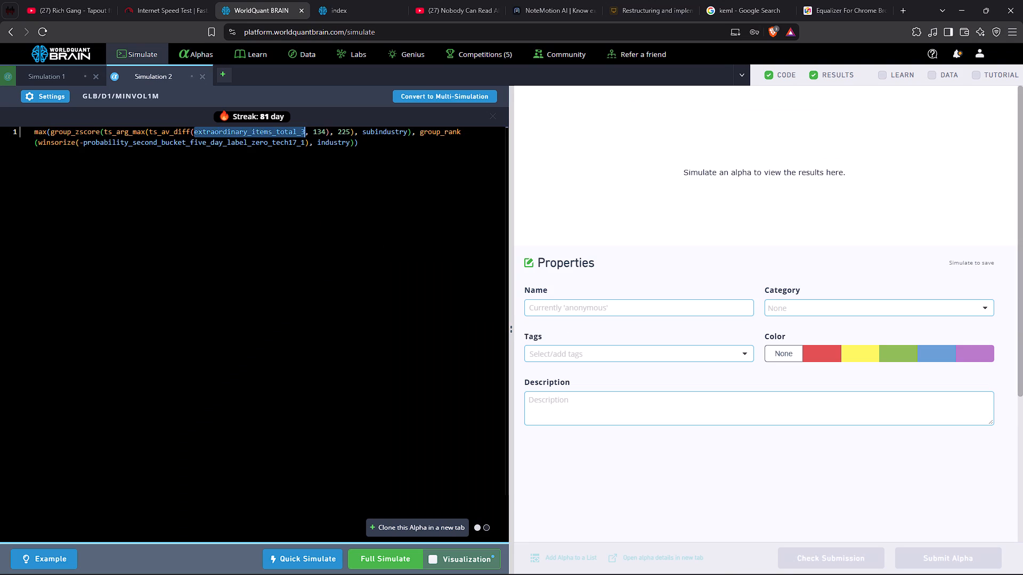
key(ctrl+v)
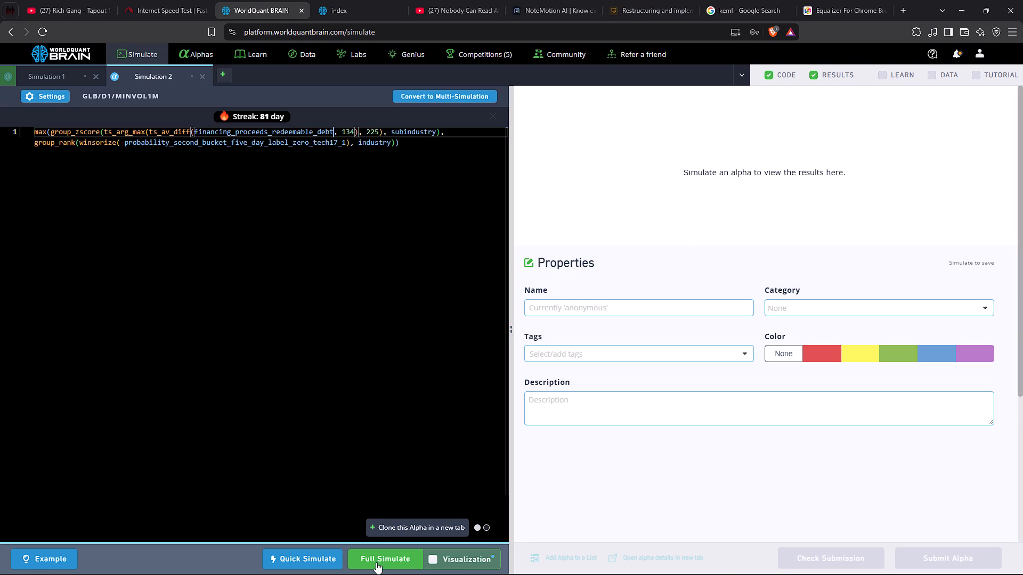
click(376, 563)
Clone the alpha into Simulation 3, replace its ts_av_diff field with financing_proceeds_share_sale copied from Chrome's dataset page, and run a full simulation.
click(399, 526)
key(alt+Tab)
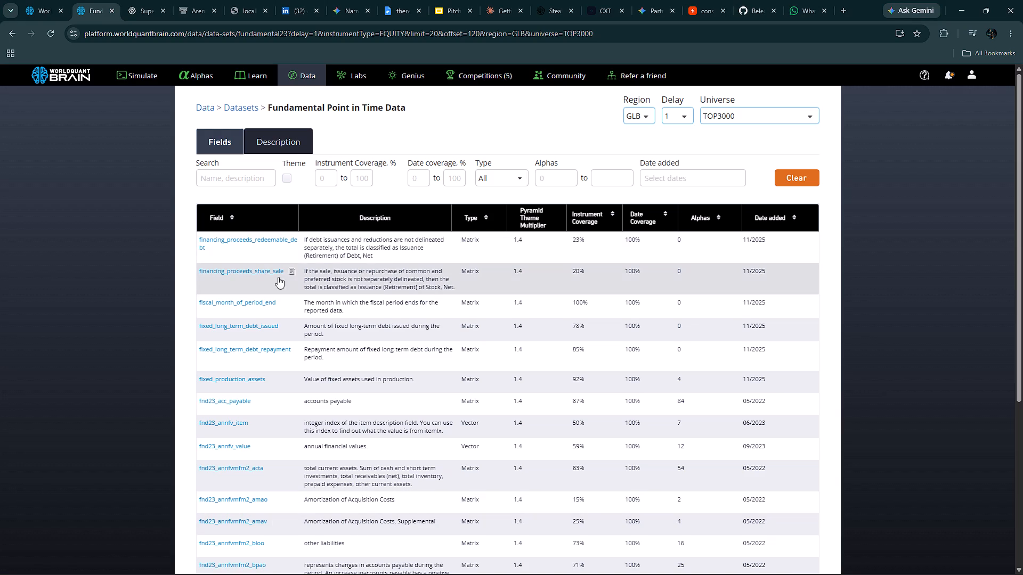
click(289, 274)
key(alt+Tab)
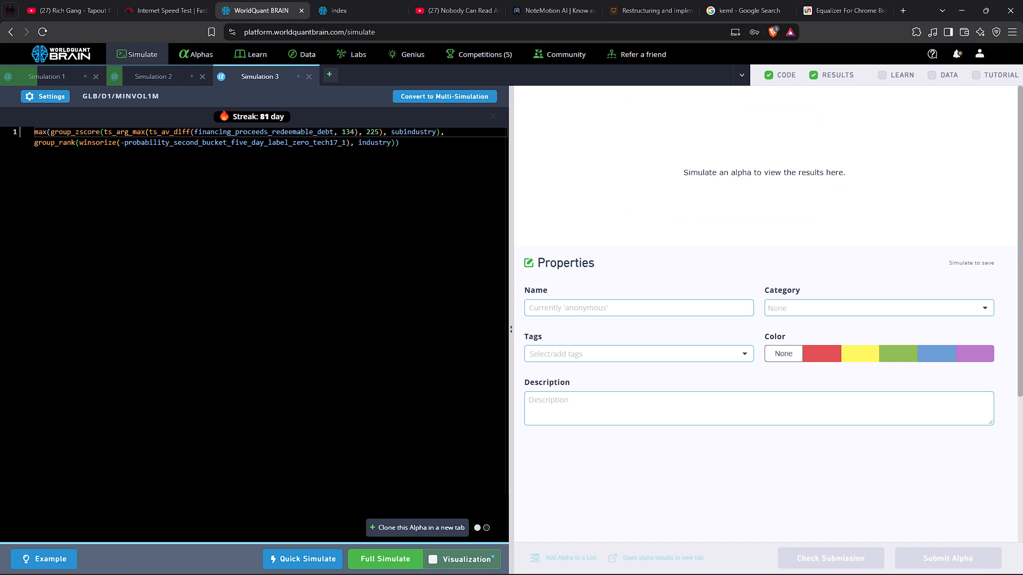
double_click(254, 132)
key(ctrl+v)
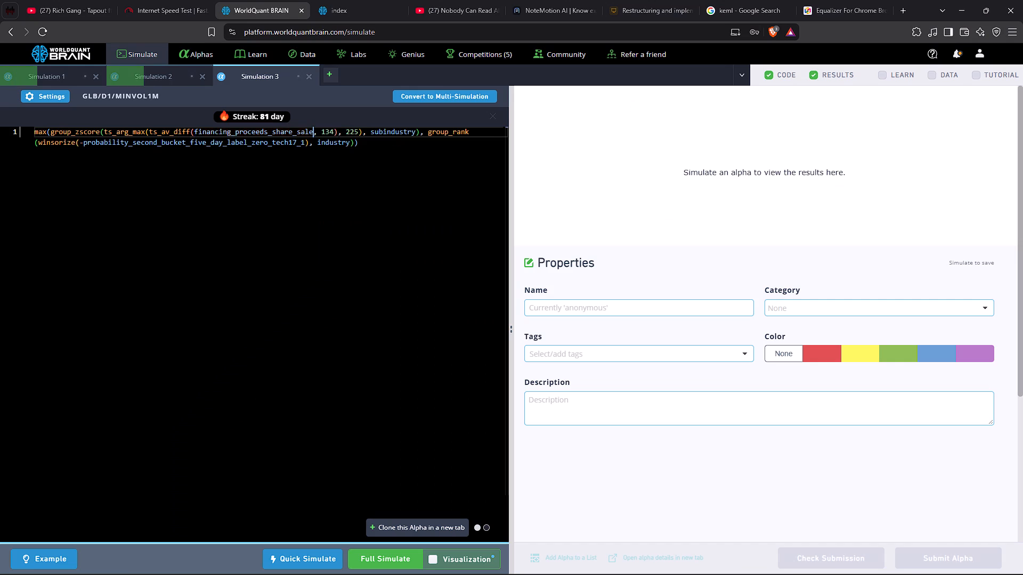
click(377, 556)
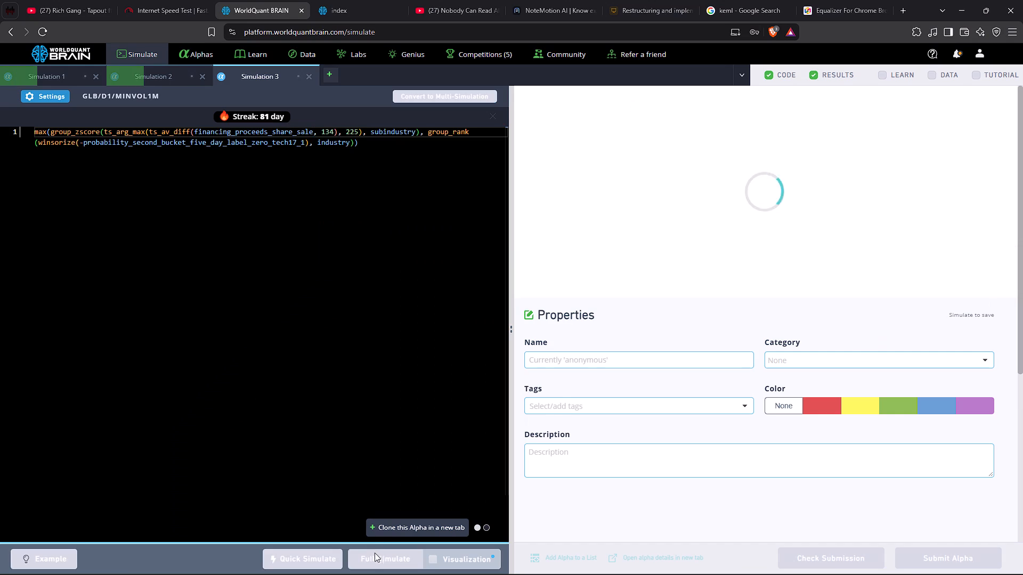
Clone the alpha into Simulation 4, replace its ts_av_diff field with fixed_long_term_debt_issued copied from Chrome's dataset page, and run a full simulation.
key(alt+Tab)
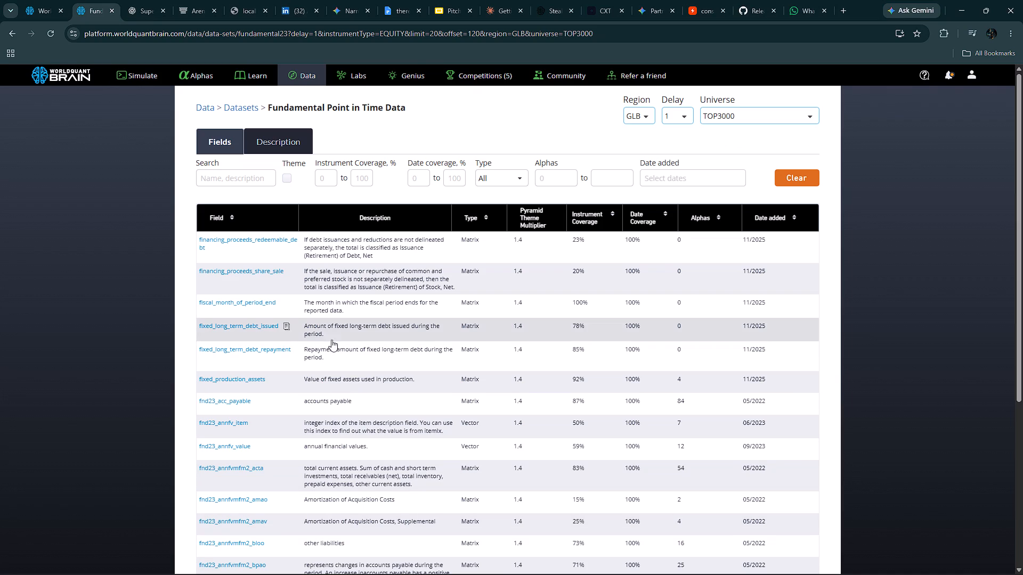
click(288, 331)
key(alt+Tab)
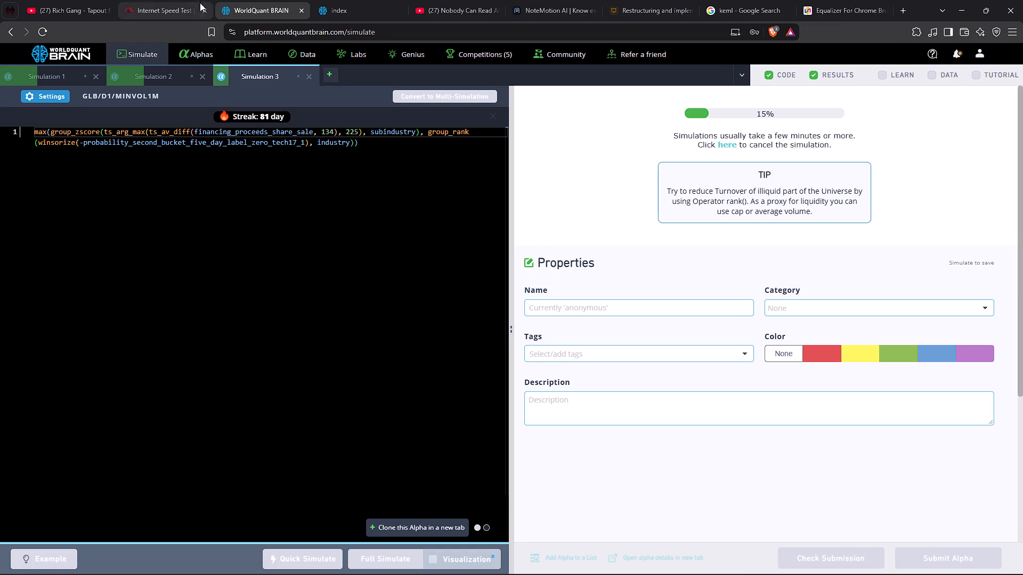
click(404, 527)
double_click(237, 132)
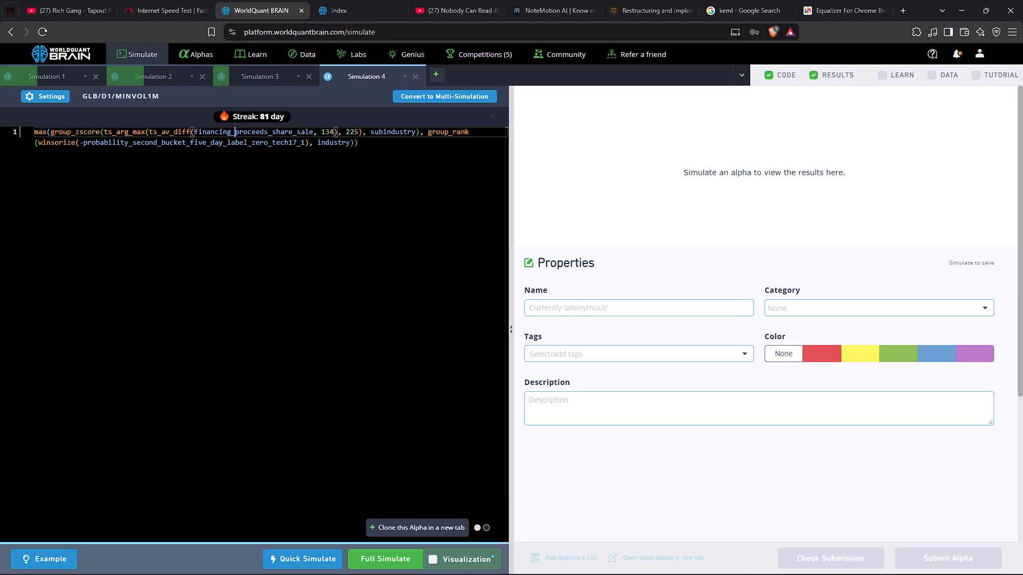
key(ctrl+v)
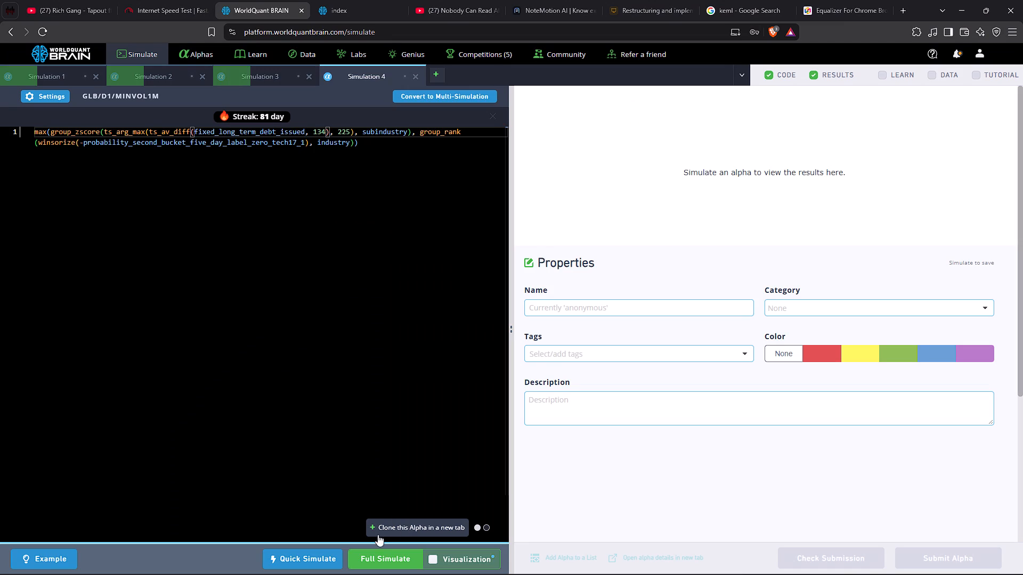
click(383, 557)
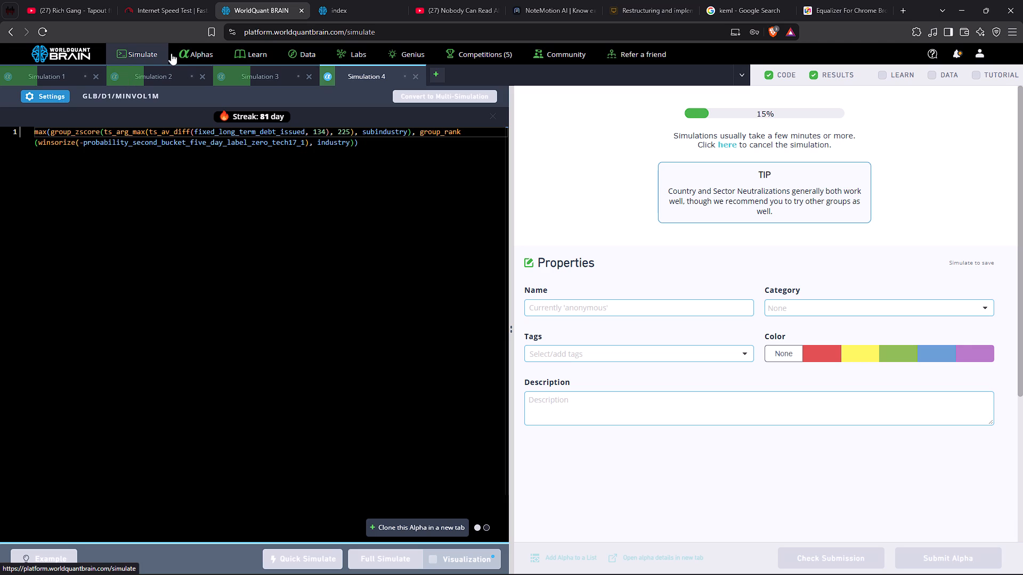
Open the submitted USA TOP2000 super alpha Jjedoo8W dated 11/01/2026 and look through its details.
click(195, 53)
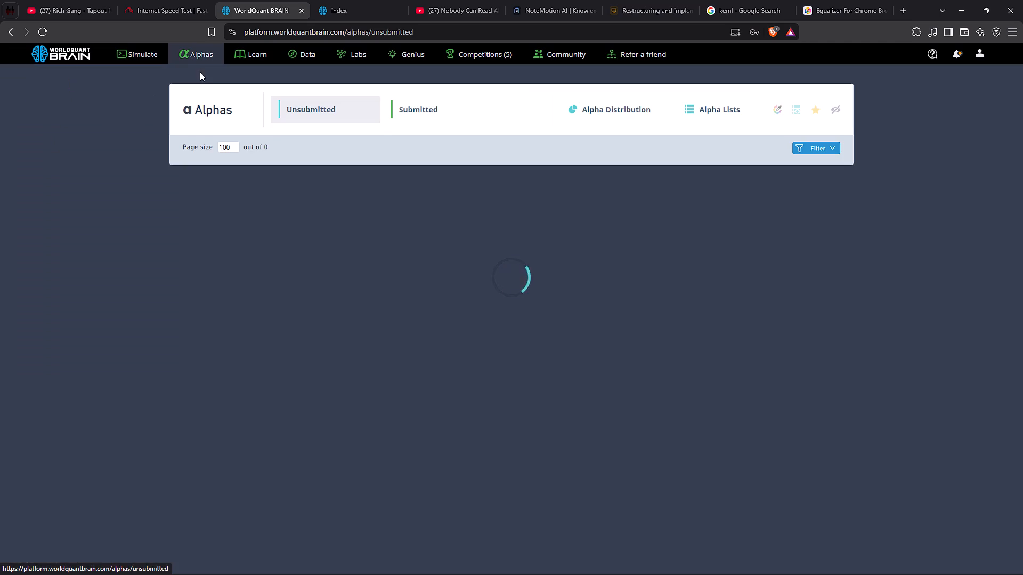
click(423, 110)
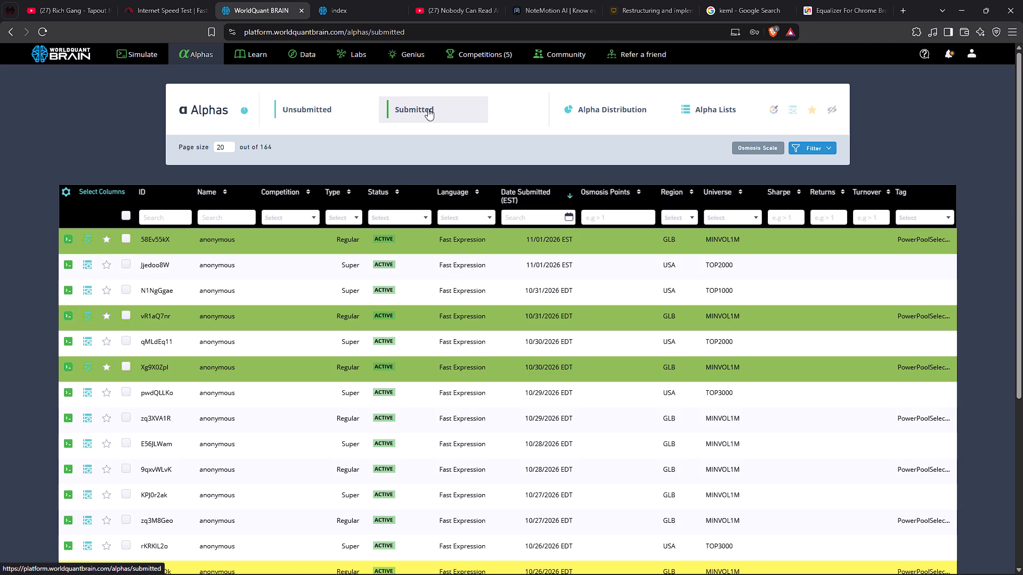
click(354, 270)
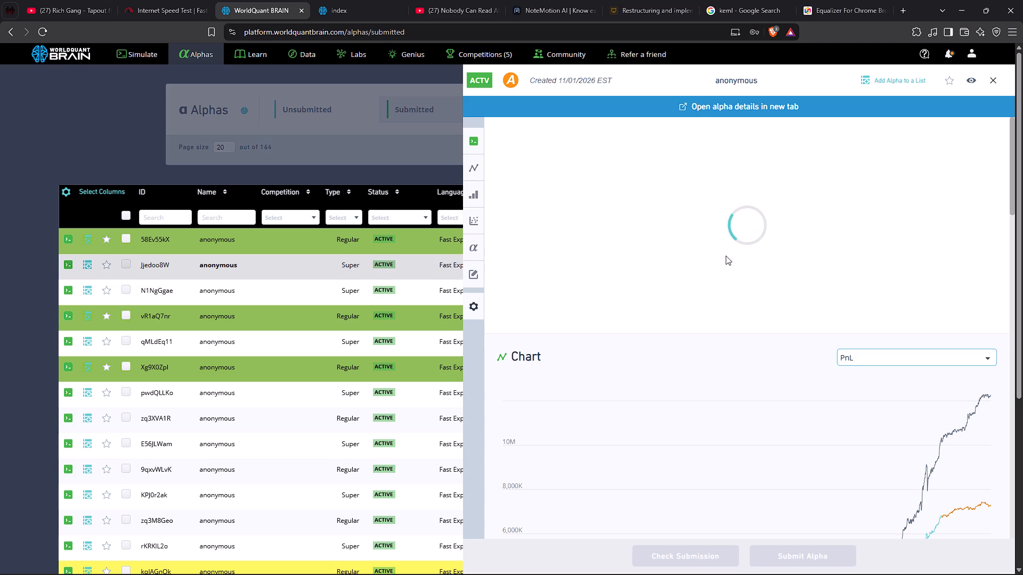
scroll(718, 298, up, 4)
scroll(718, 298, down, 8)
scroll(718, 298, up, 5)
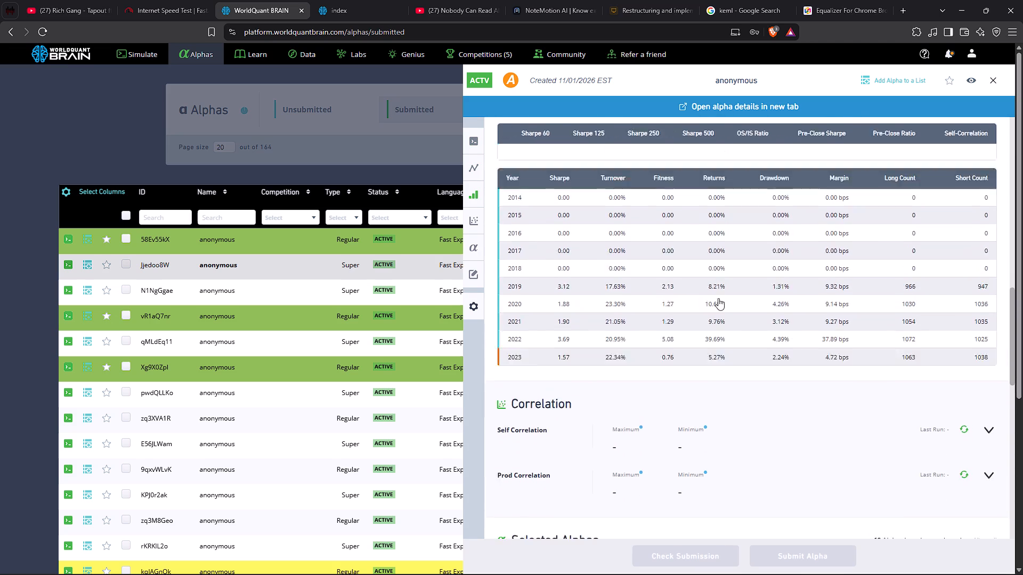
scroll(718, 298, up, 2)
Check the internet connection speed on the open fast.com page.
click(148, 3)
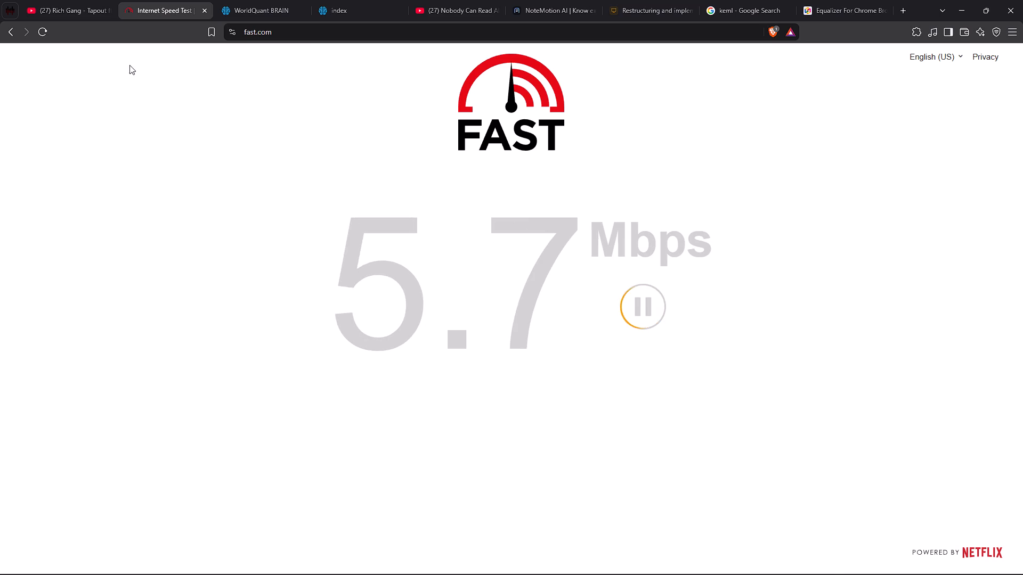
Return to super alpha Jjedoo8W's details and examine its code area, PnL chart, OS summary and selected alphas, then close them.
click(238, 0)
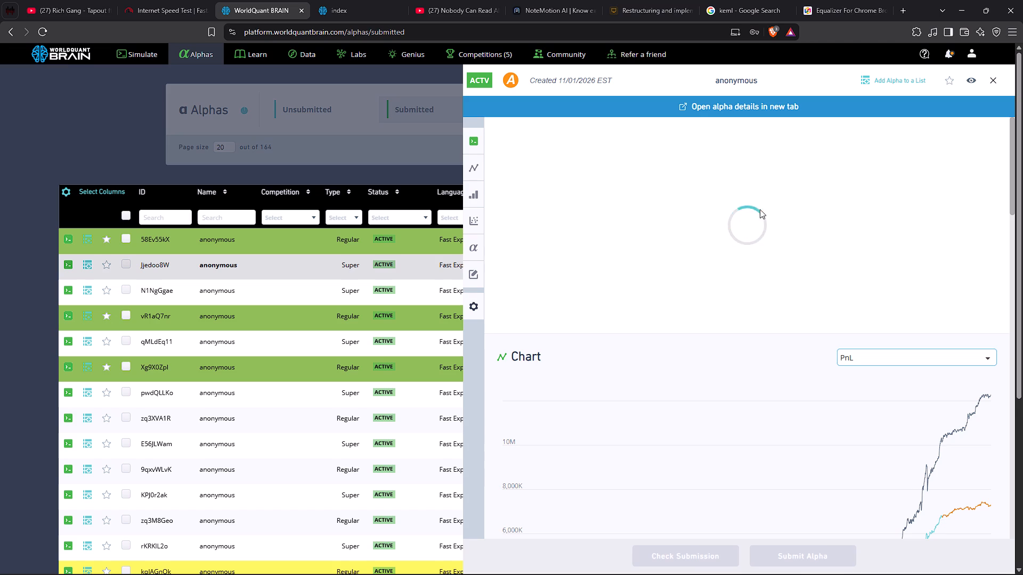
scroll(818, 266, down, 17)
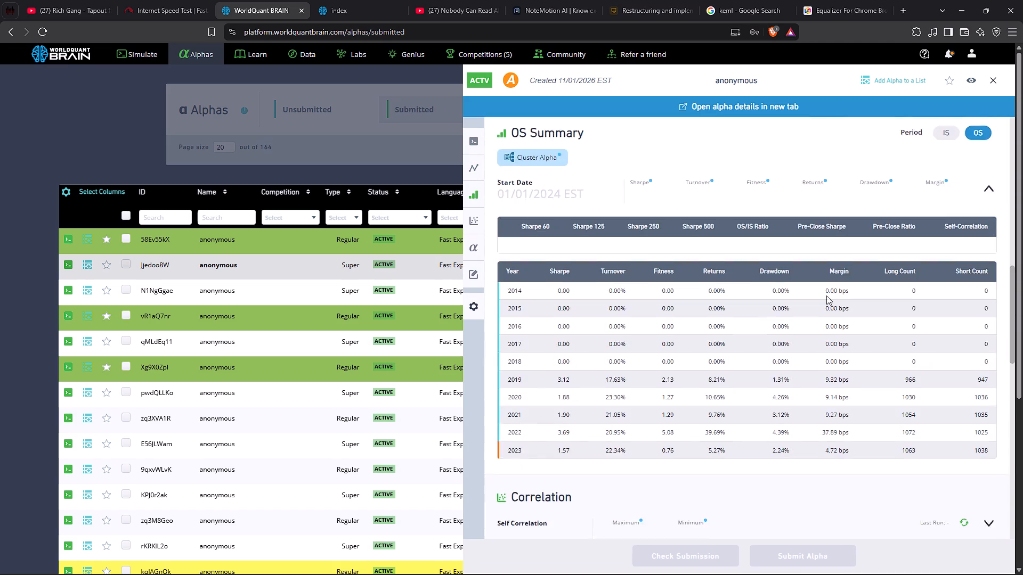
scroll(826, 302, down, 5)
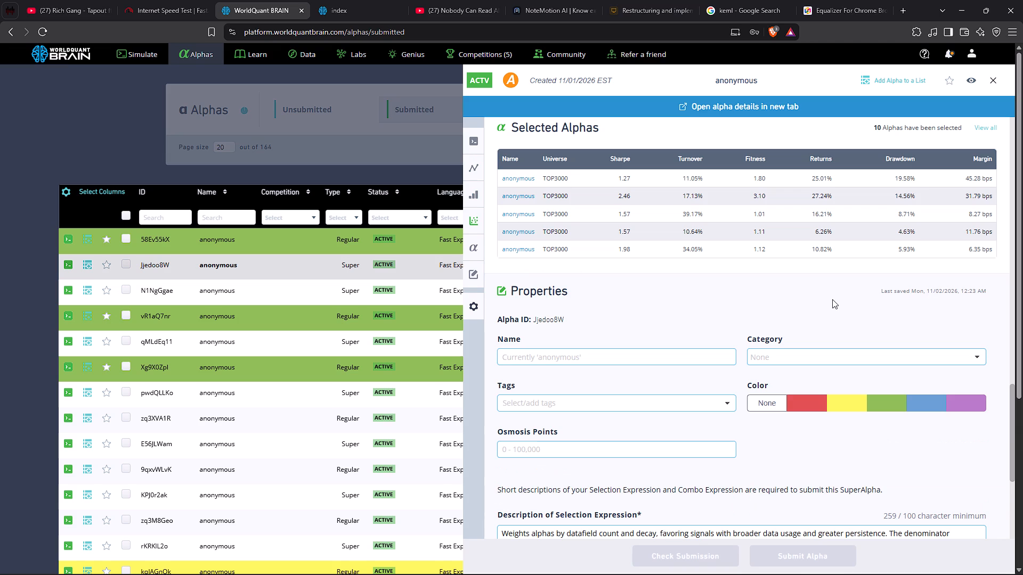
scroll(833, 301, up, 16)
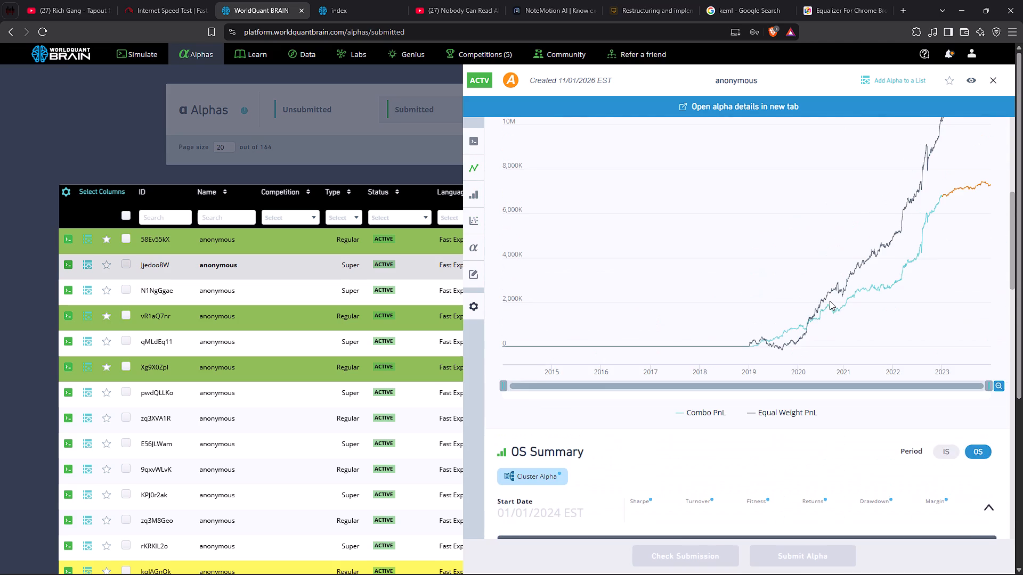
scroll(829, 301, up, 11)
right_click(829, 301)
scroll(776, 258, up, 4)
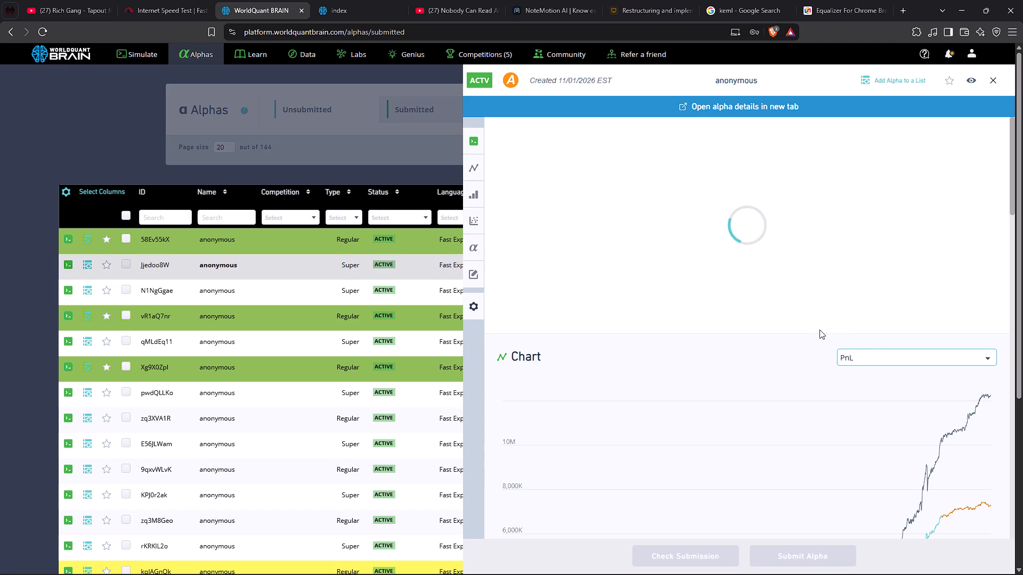
scroll(818, 330, up, 10)
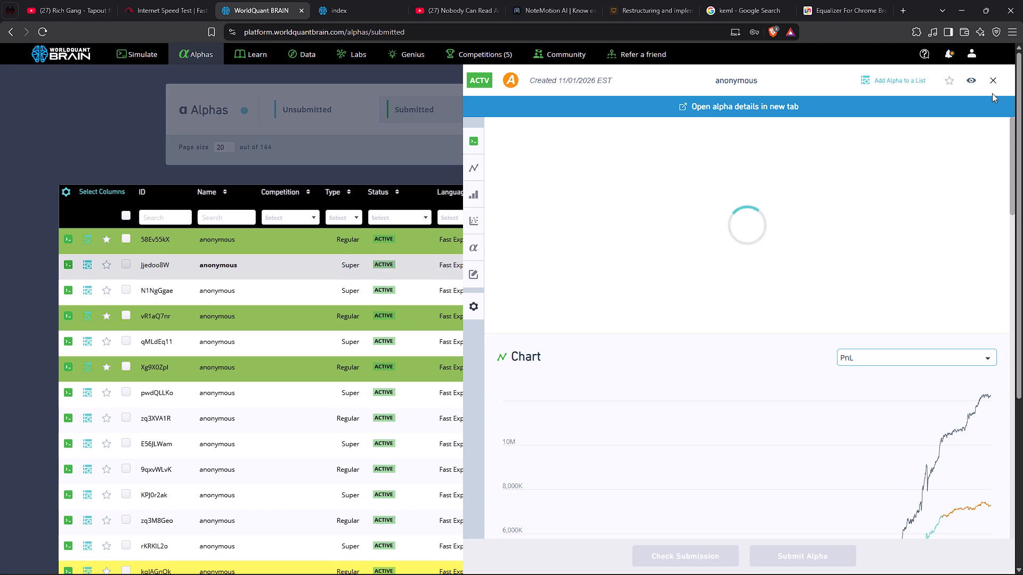
click(995, 86)
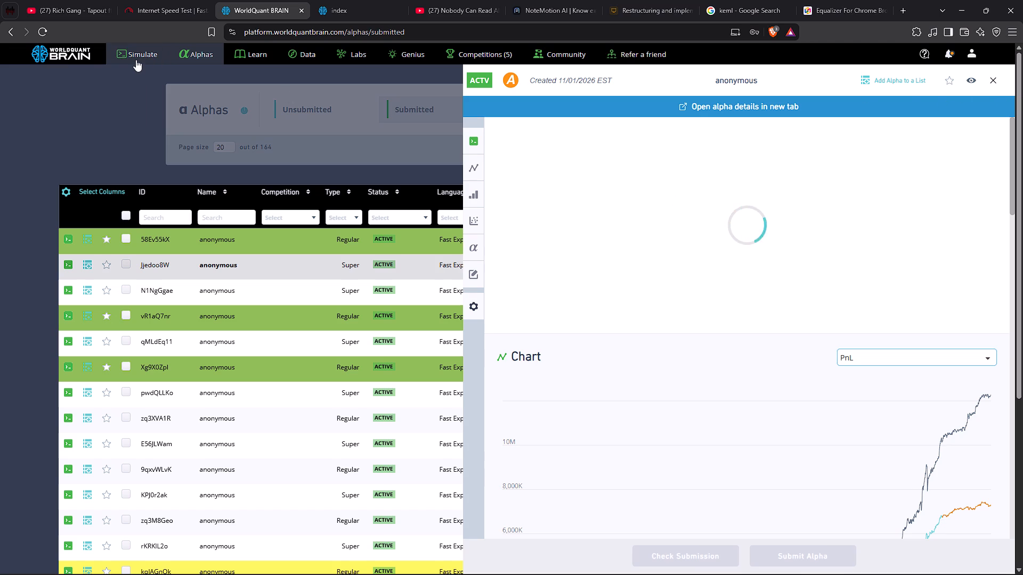
Return to the simulation workspace, dismiss the streak message, and create a new super simulation.
click(136, 60)
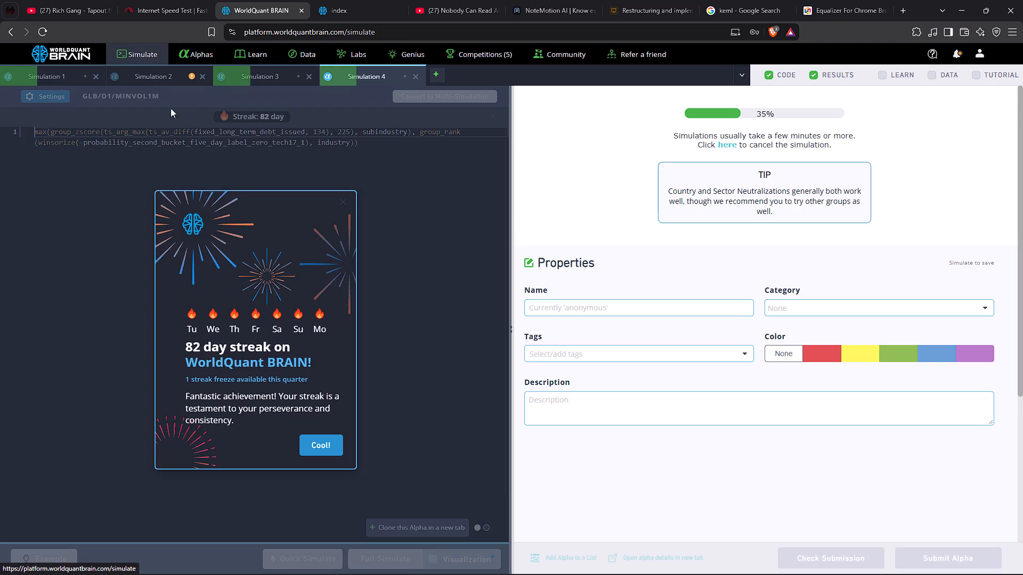
click(332, 446)
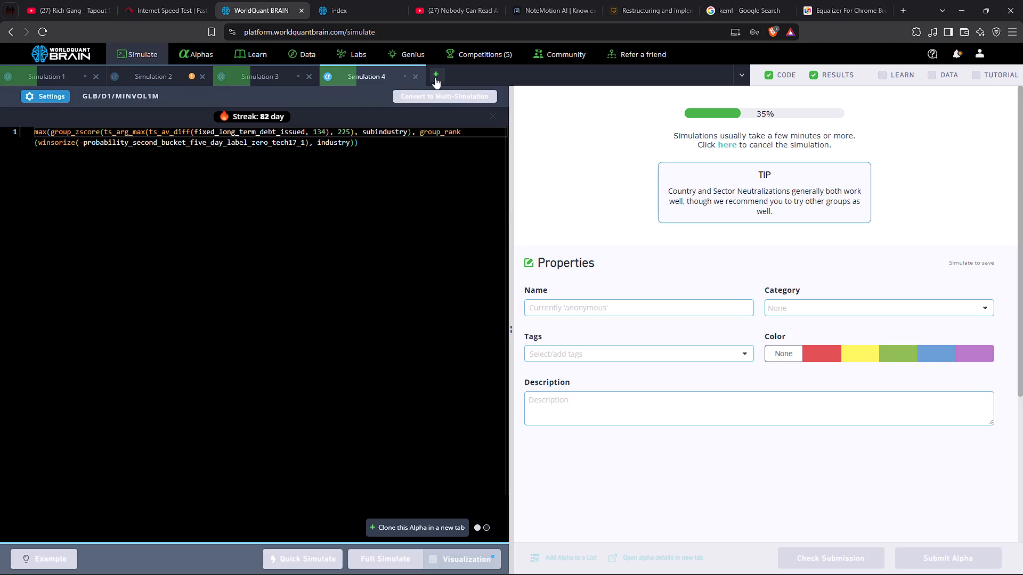
click(434, 73)
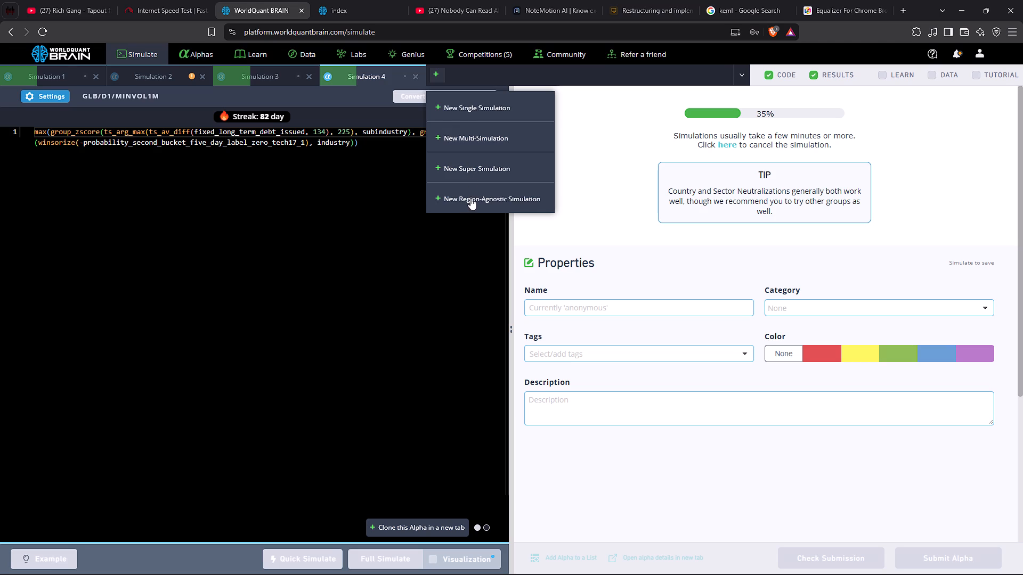
click(439, 168)
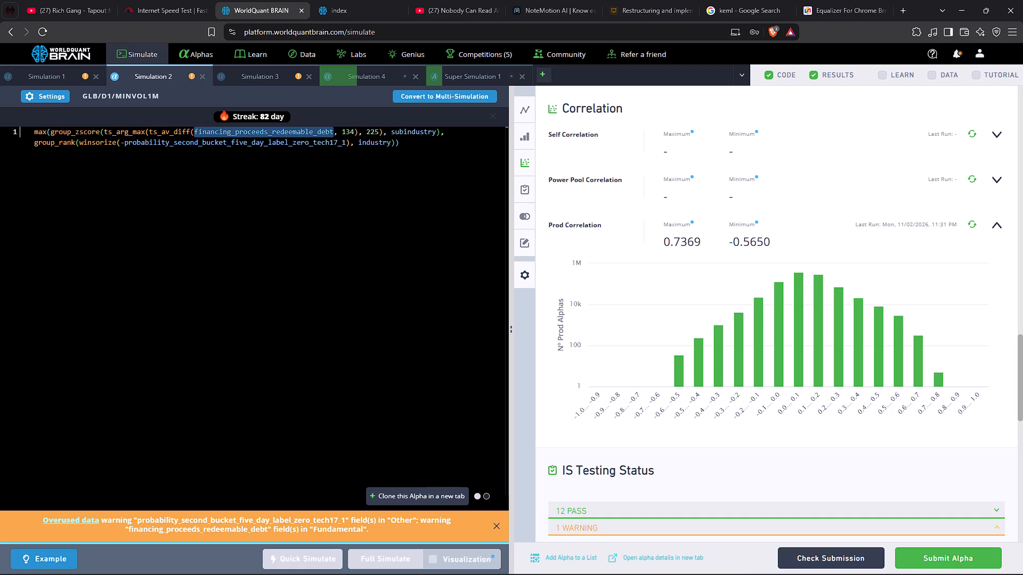
key(ctrl+v)
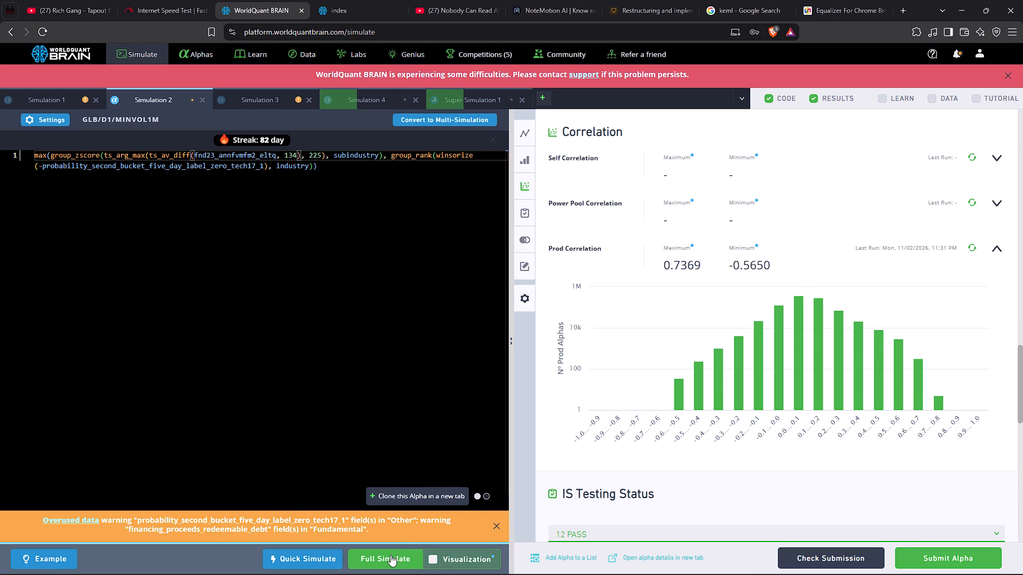
click(391, 555)
Show Simulation 3's test period, expand its testing-status warning, check its production correlation, and dismiss the site error banner.
click(255, 99)
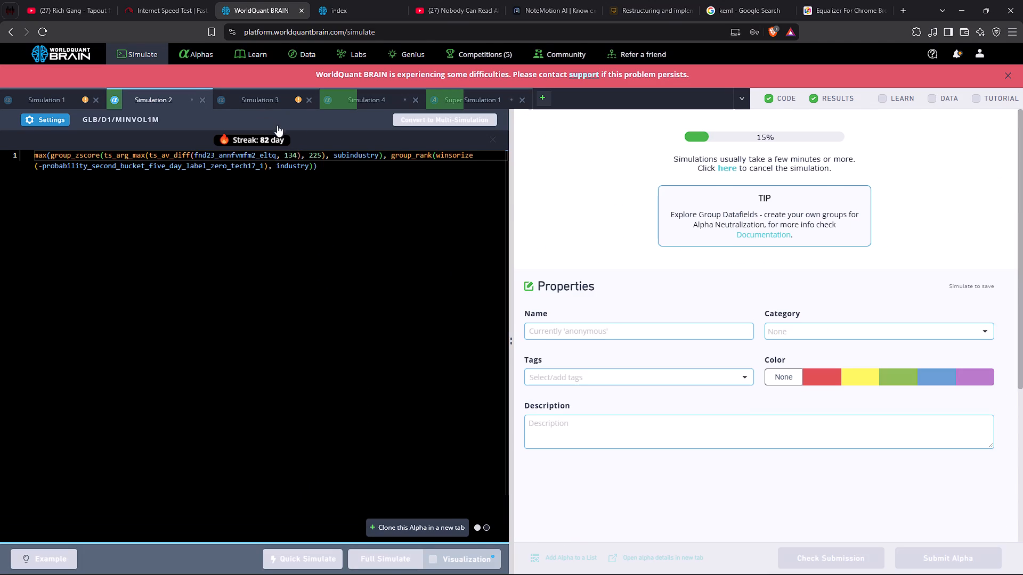
click(617, 314)
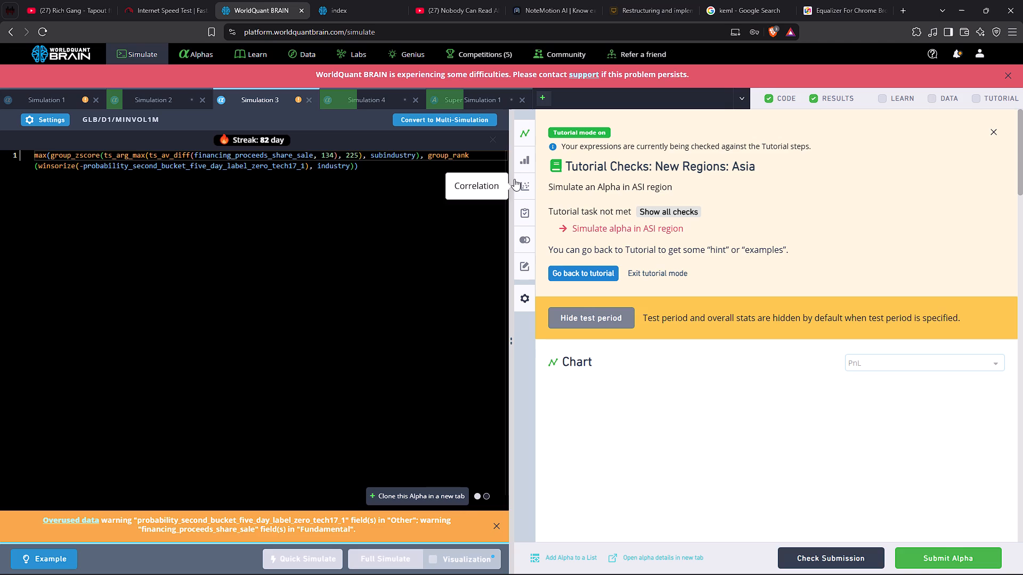
click(530, 187)
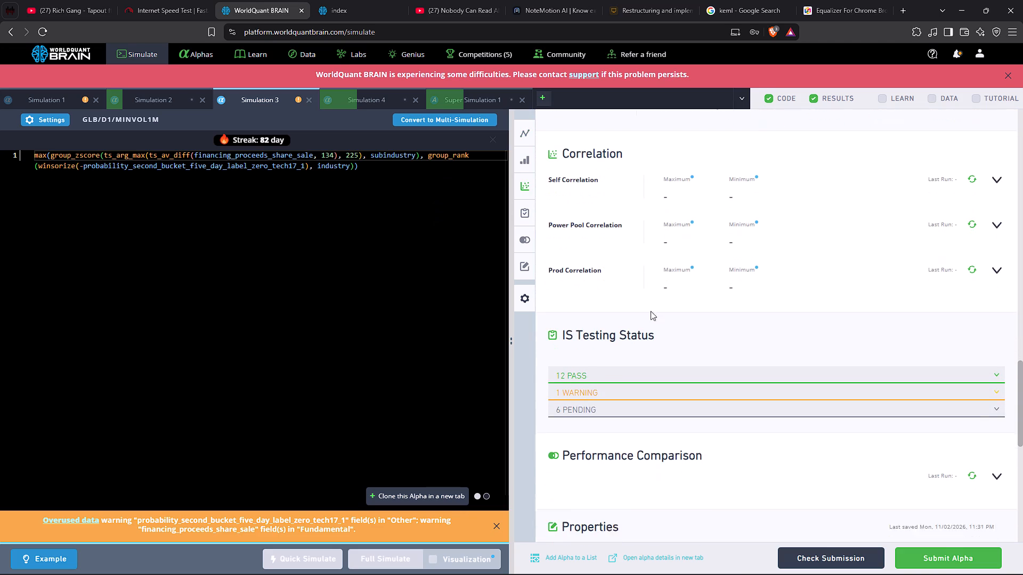
click(620, 371)
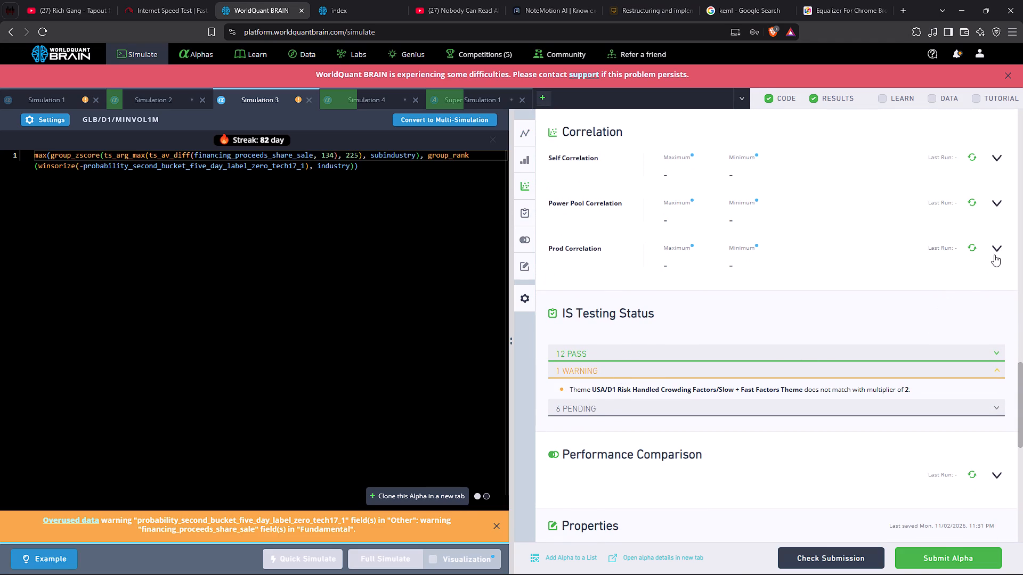
click(995, 252)
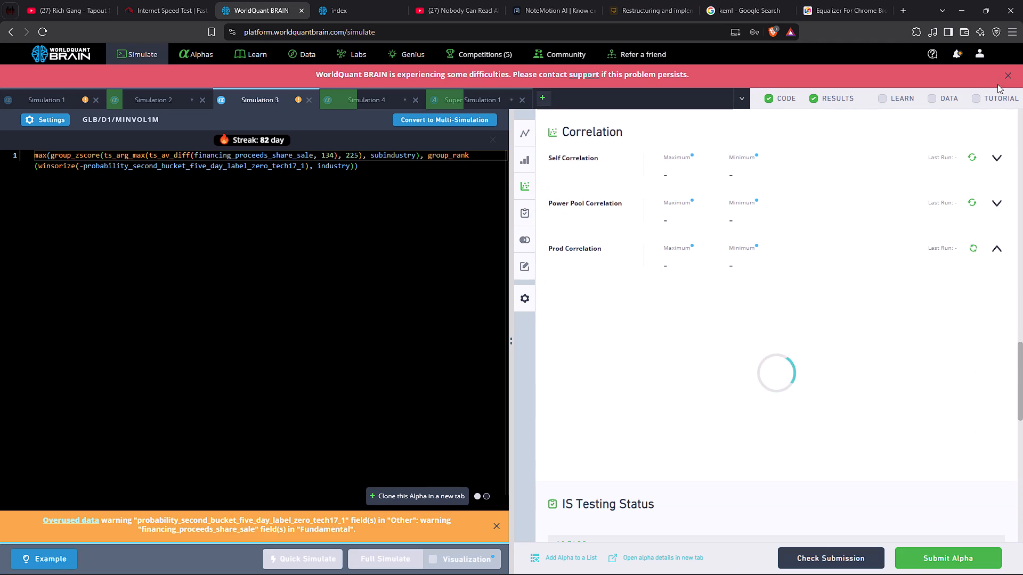
click(1009, 76)
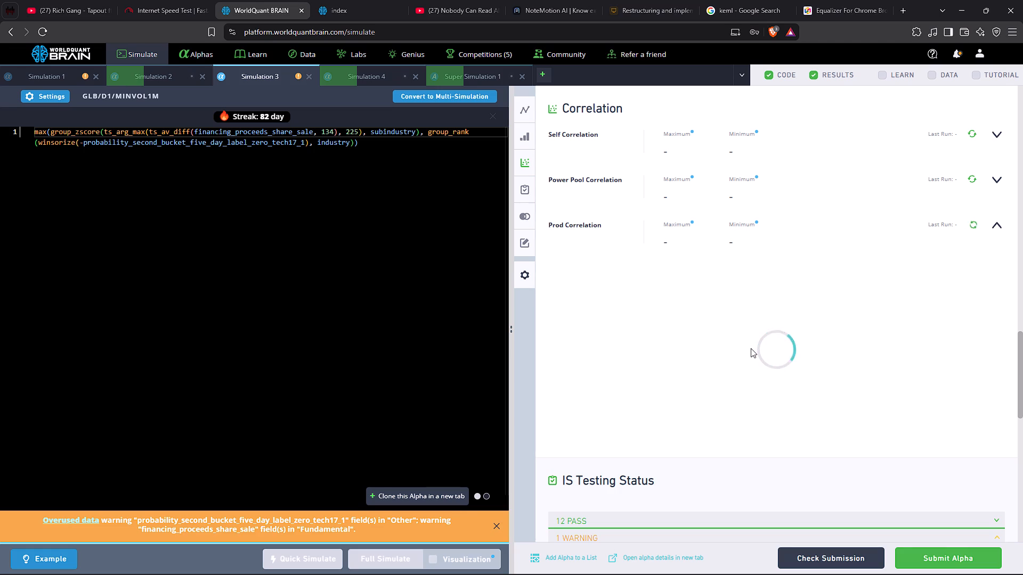
Replace financing_proceeds_share_sale in Simulation 3 with fnd23_annfvmfm2_bpao, copied from the dataset page in Chrome, and run the full simulation.
key(alt+Tab)
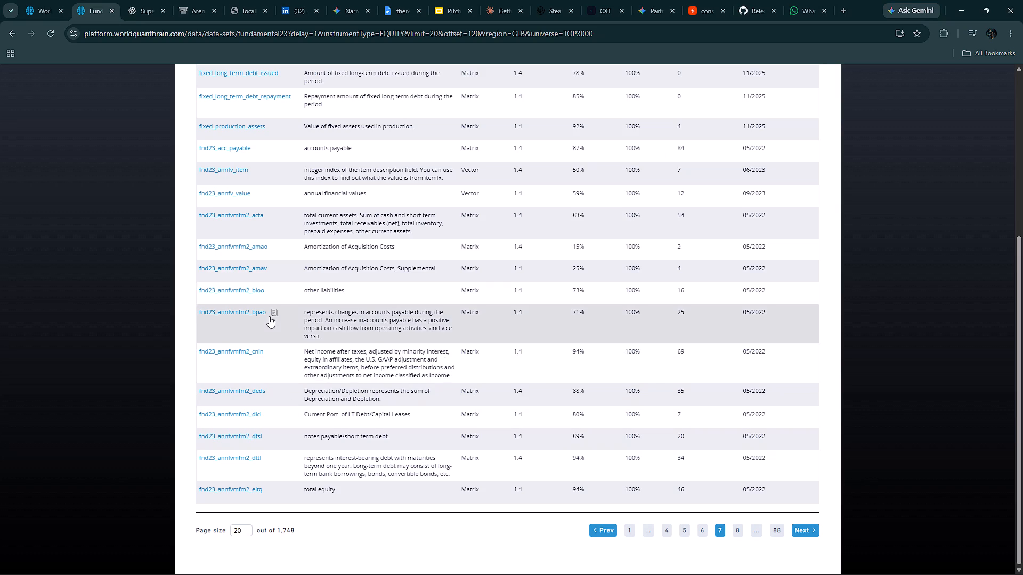
click(271, 314)
key(alt+Tab)
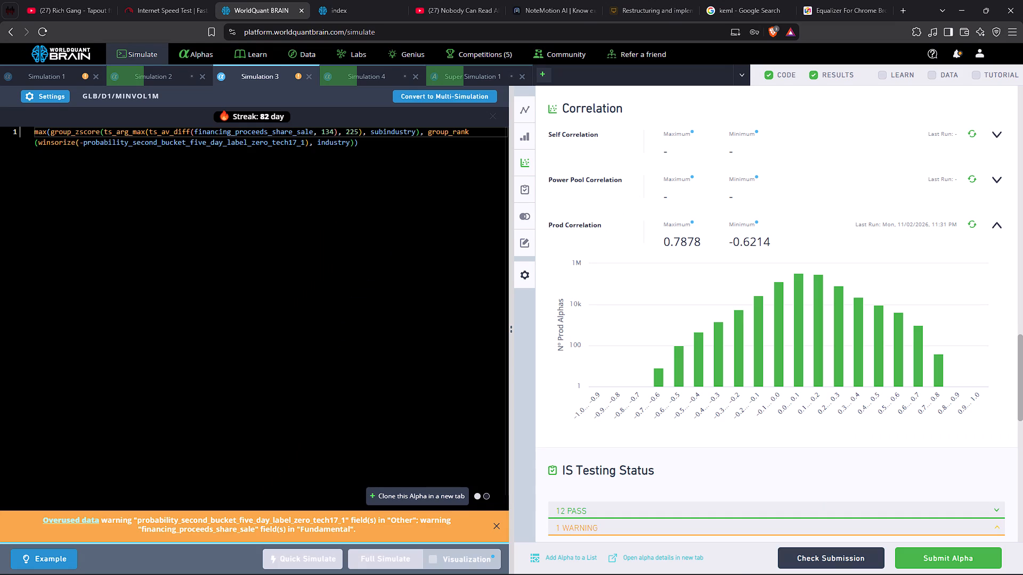
double_click(223, 132)
key(ctrl+v)
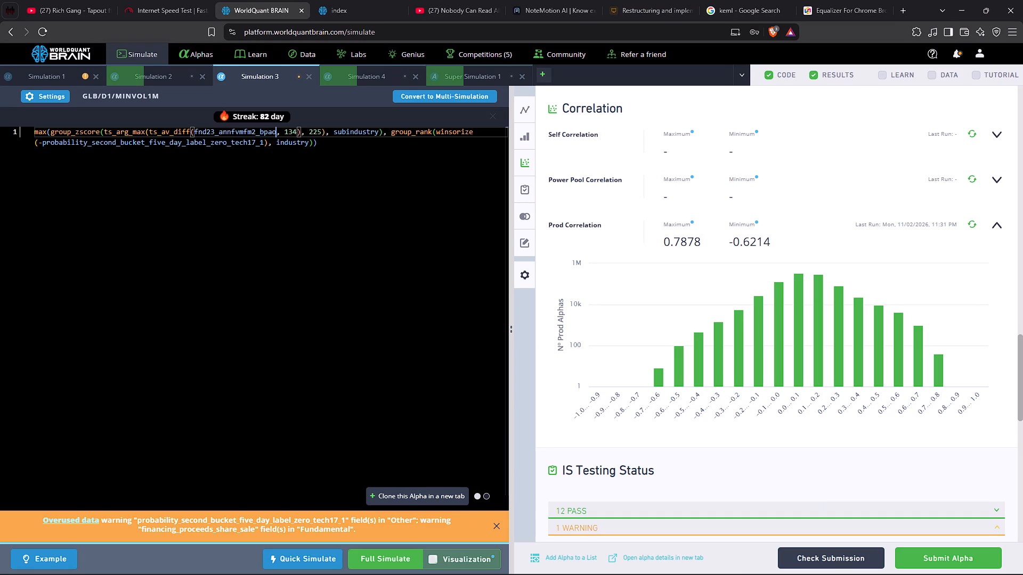
click(376, 557)
Open Simulation 1 to review its results.
click(62, 80)
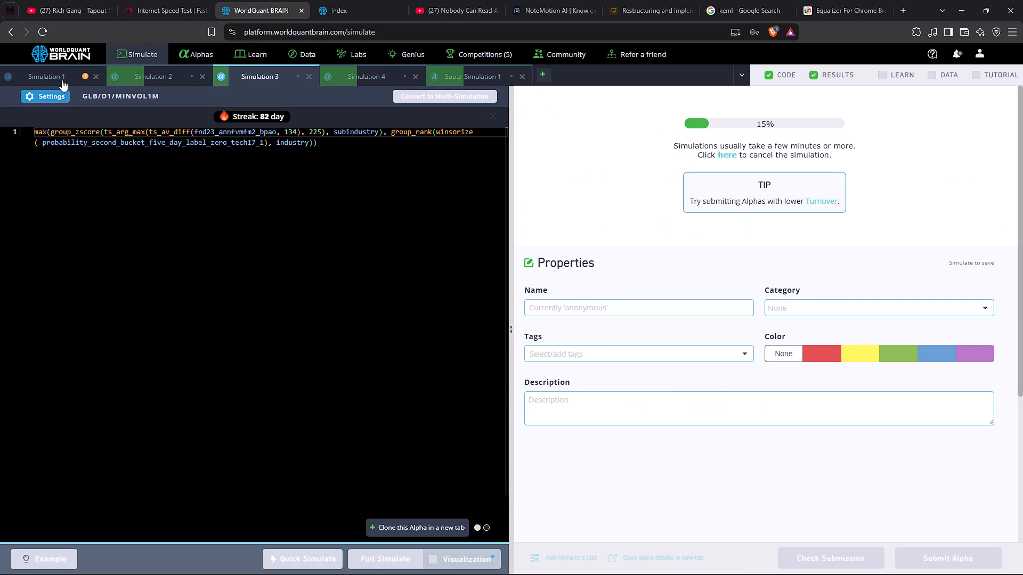
Show Simulation 1's test period, expand its IS testing-status warning, and check its production correlation.
click(573, 297)
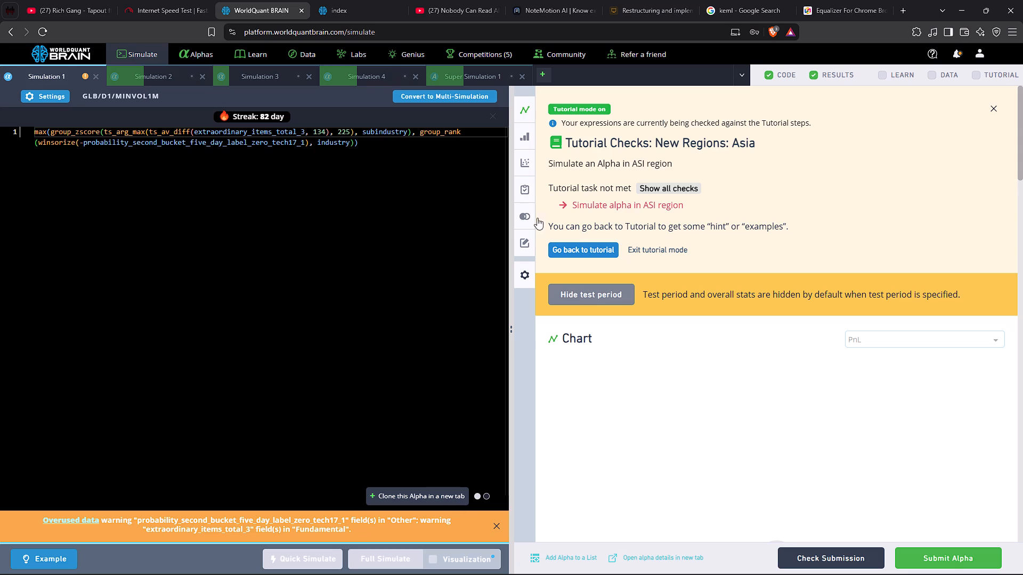
click(523, 162)
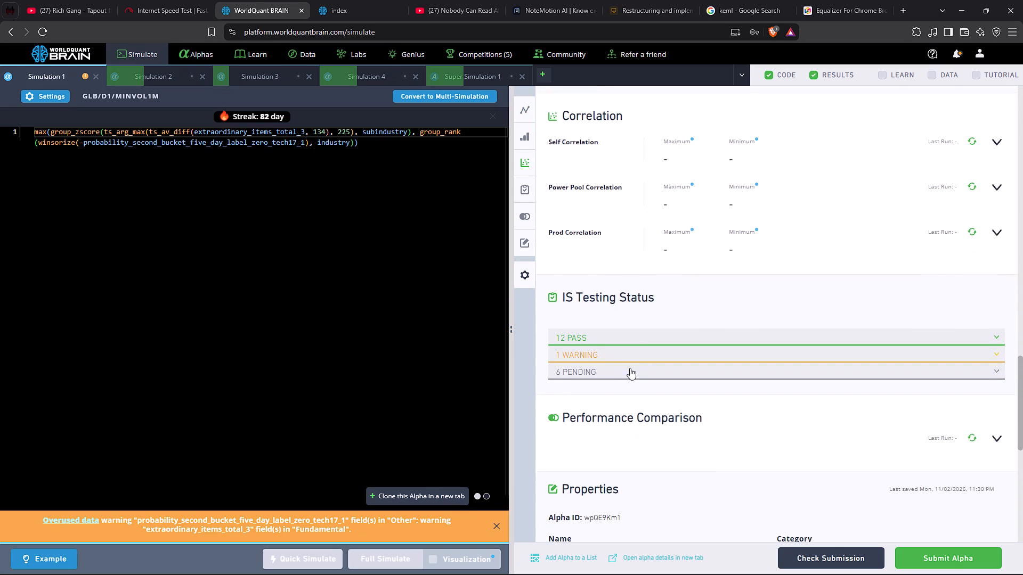
click(615, 348)
click(974, 224)
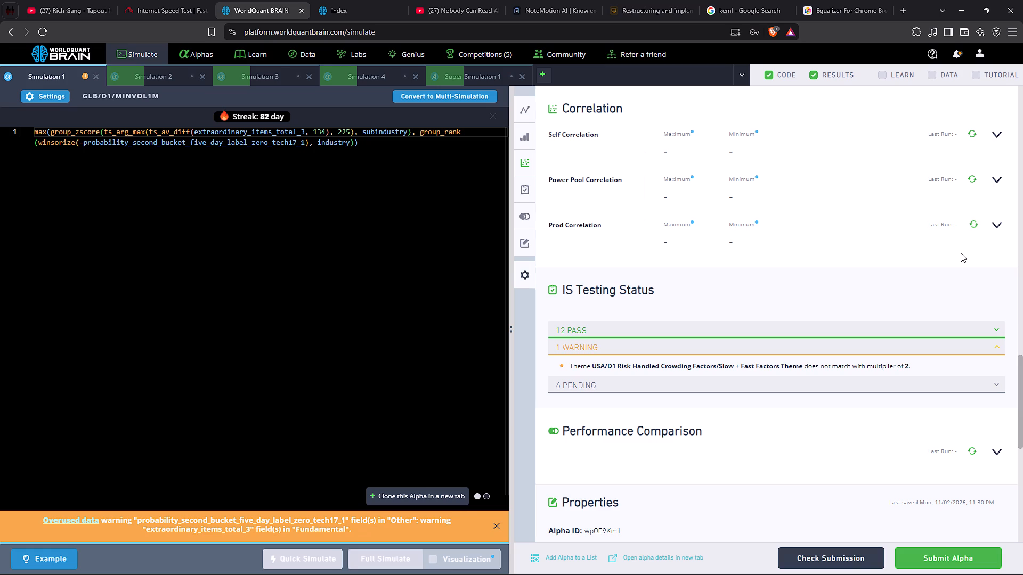
Switch to the Fundamental Point in Time Data dataset page in Chrome.
key(alt+Tab)
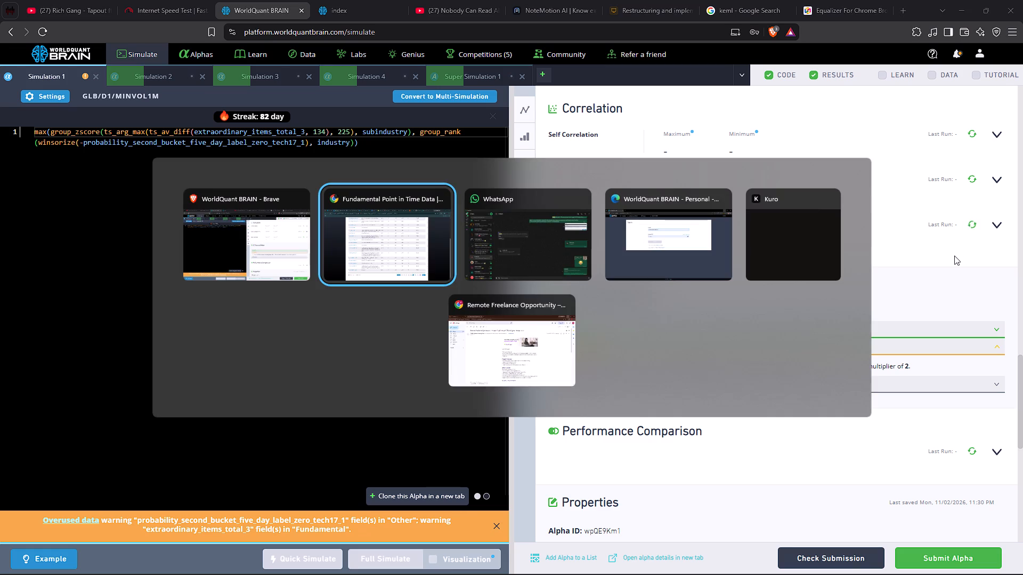
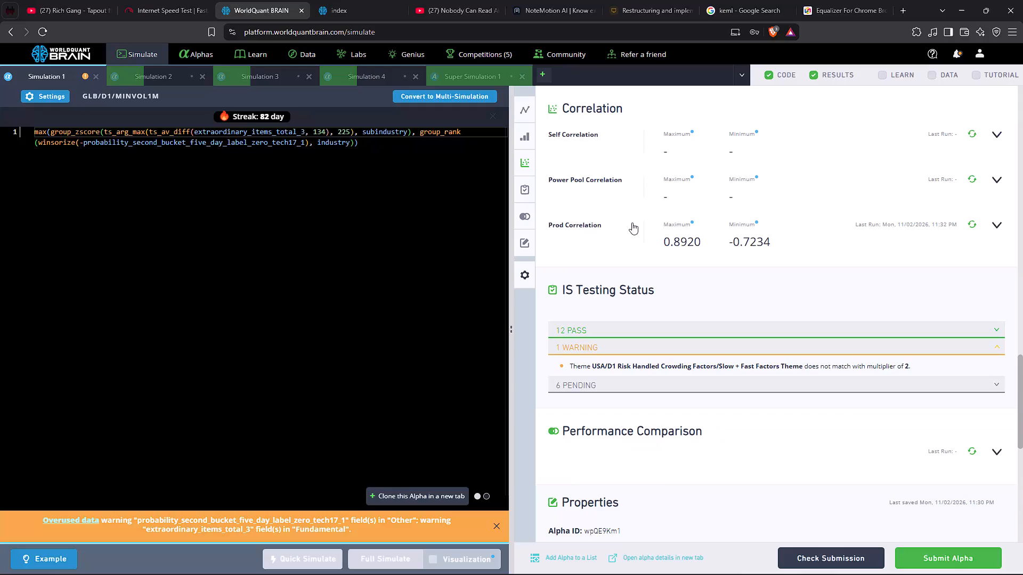
Copy the field name fixed_production_assets from the Fundamental Point in Time Data page in Chrome and return to Simulation 1 in Brave.
key(alt+Tab)
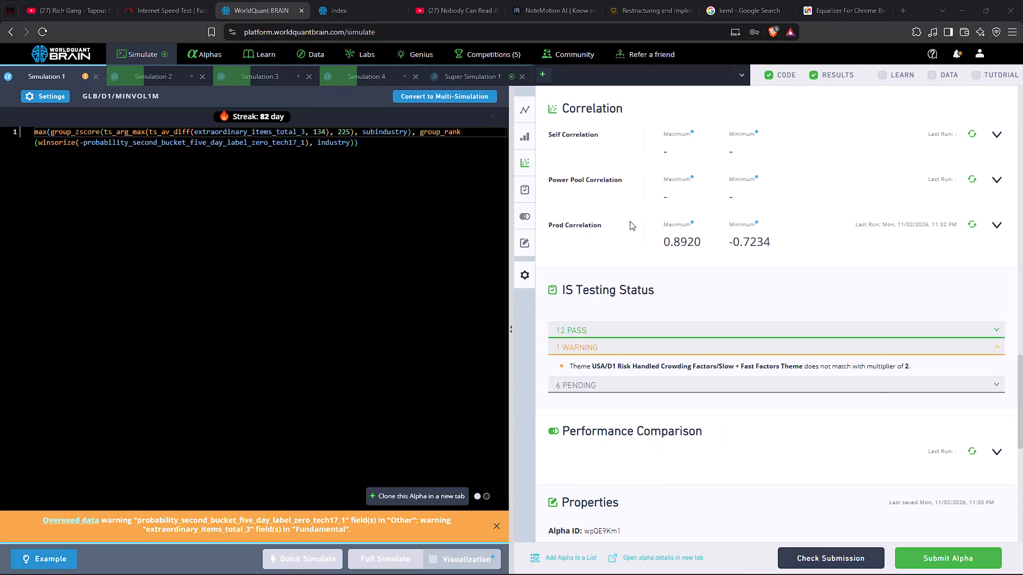
key(alt+Tab)
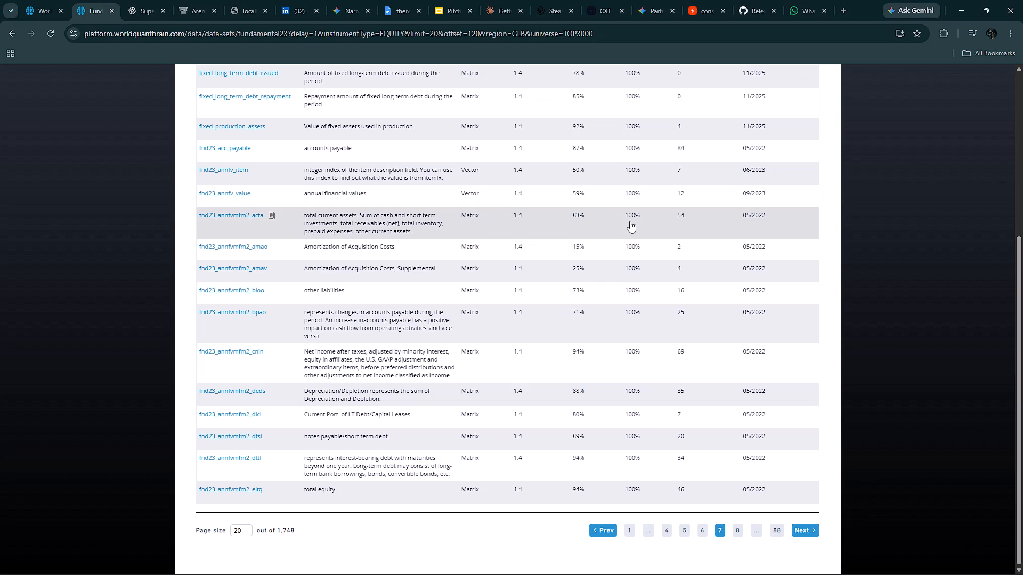
click(255, 142)
key(alt+Left)
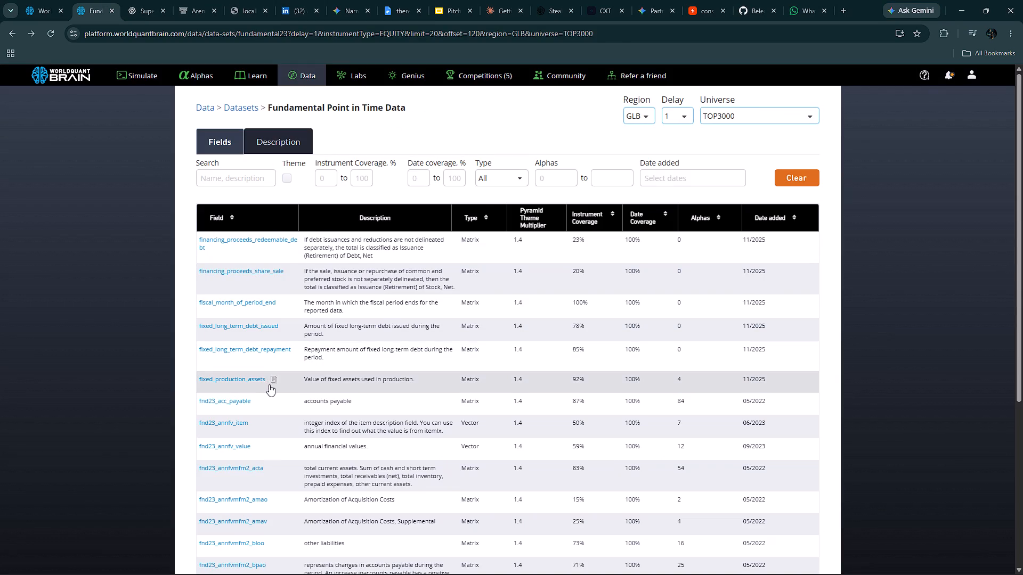
click(272, 382)
key(alt+Tab)
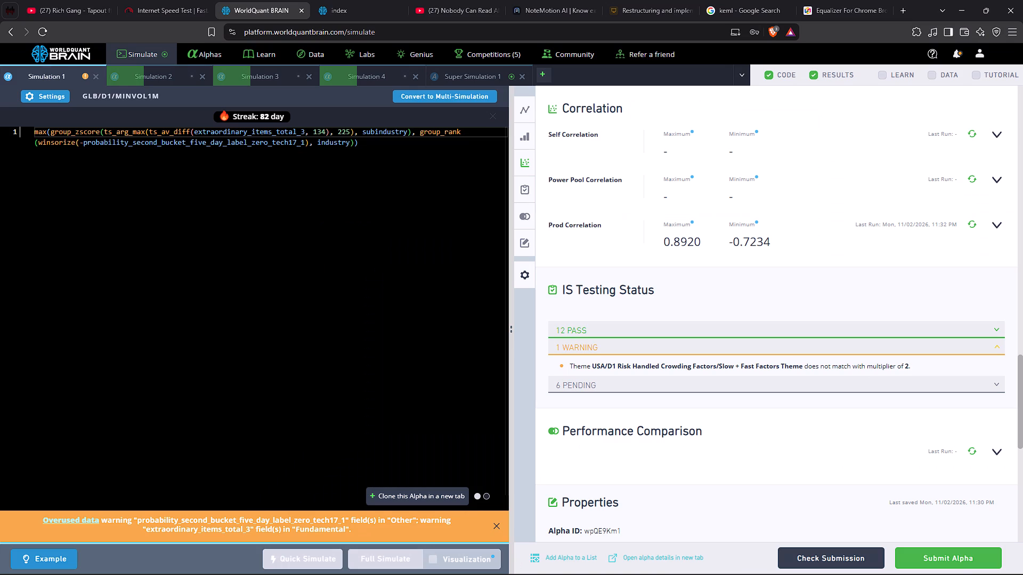
Replace extraordinary_items_total_3 in Simulation 1 with the copied field fixed_production_assets and run the full simulation.
double_click(233, 134)
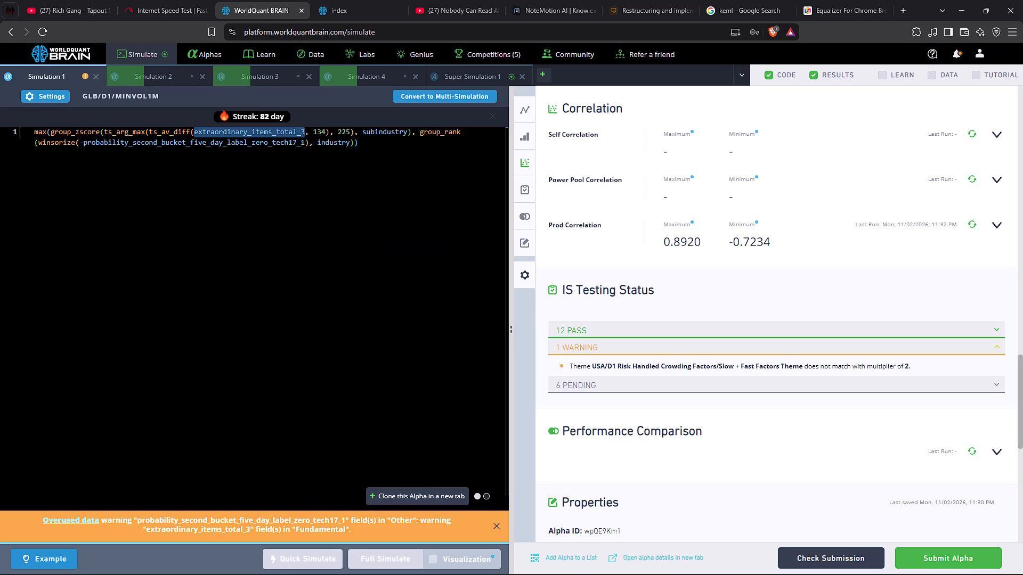
key(ctrl+v)
click(386, 553)
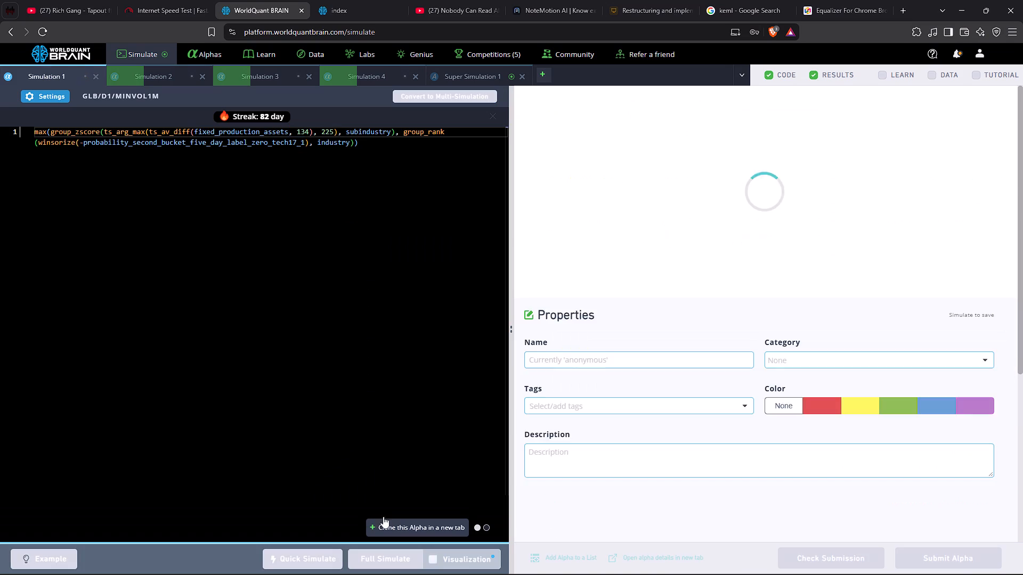
Show Super Simulation 1's test period and check its production correlation.
click(456, 71)
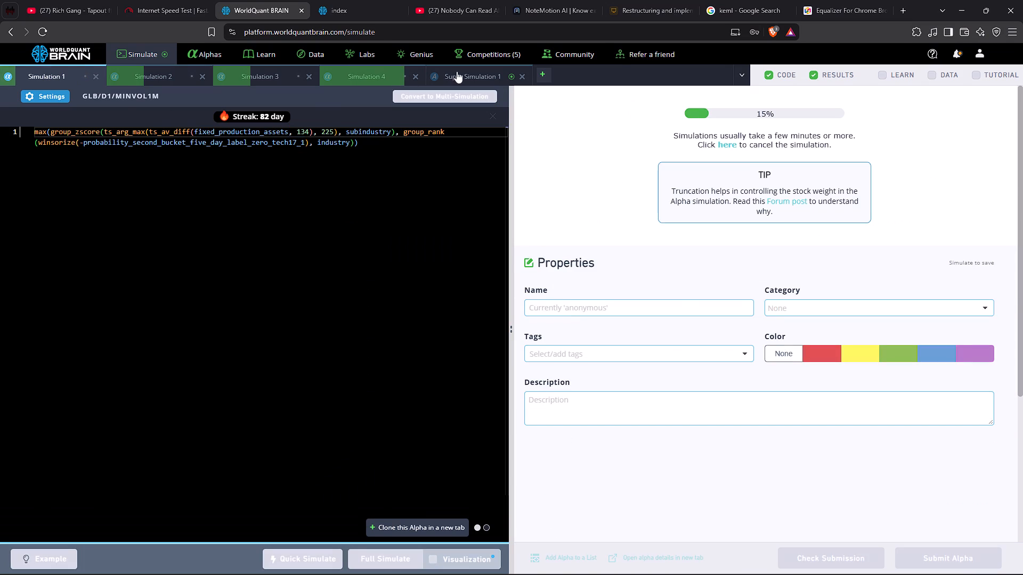
click(614, 292)
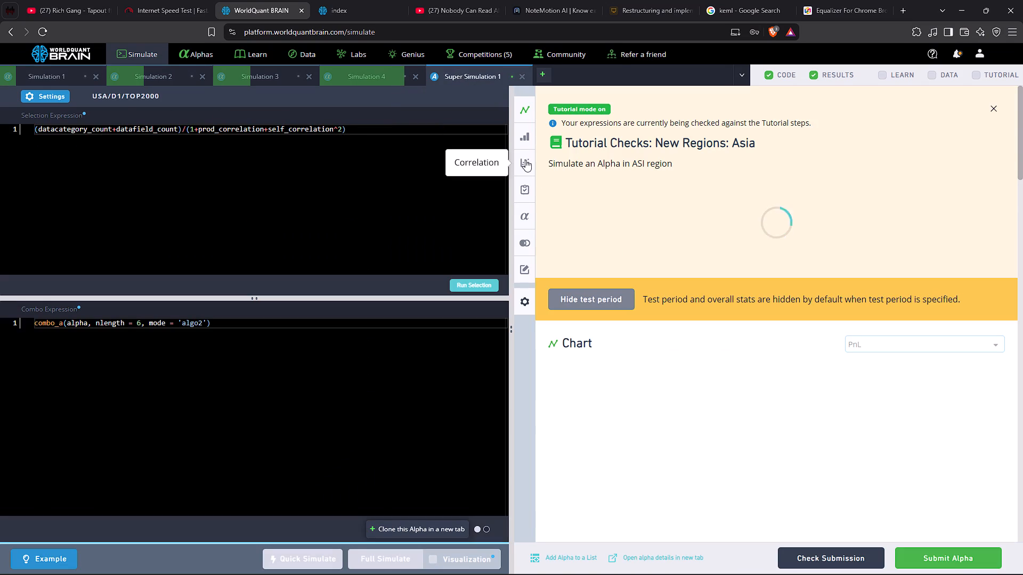
click(525, 159)
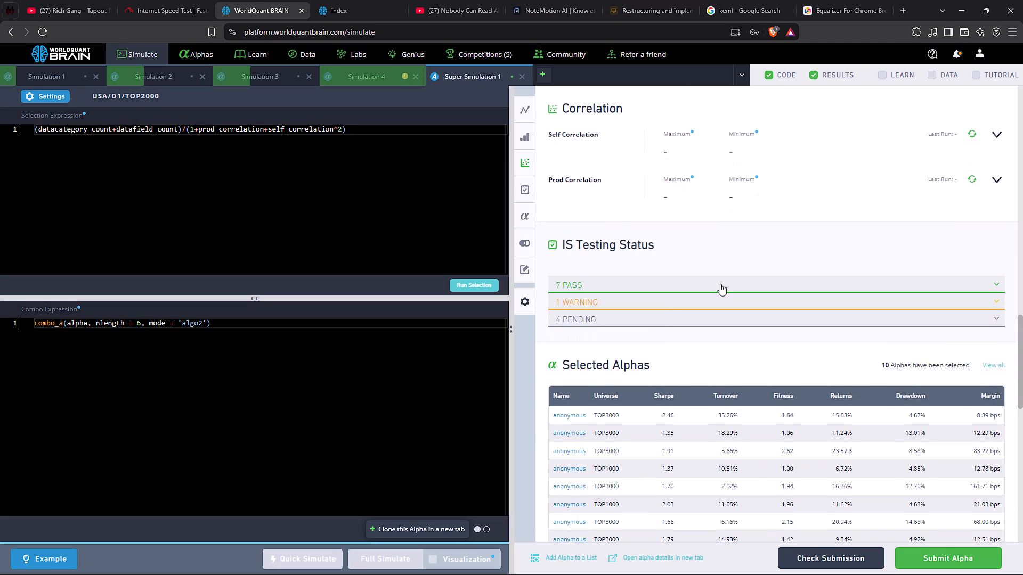
click(997, 182)
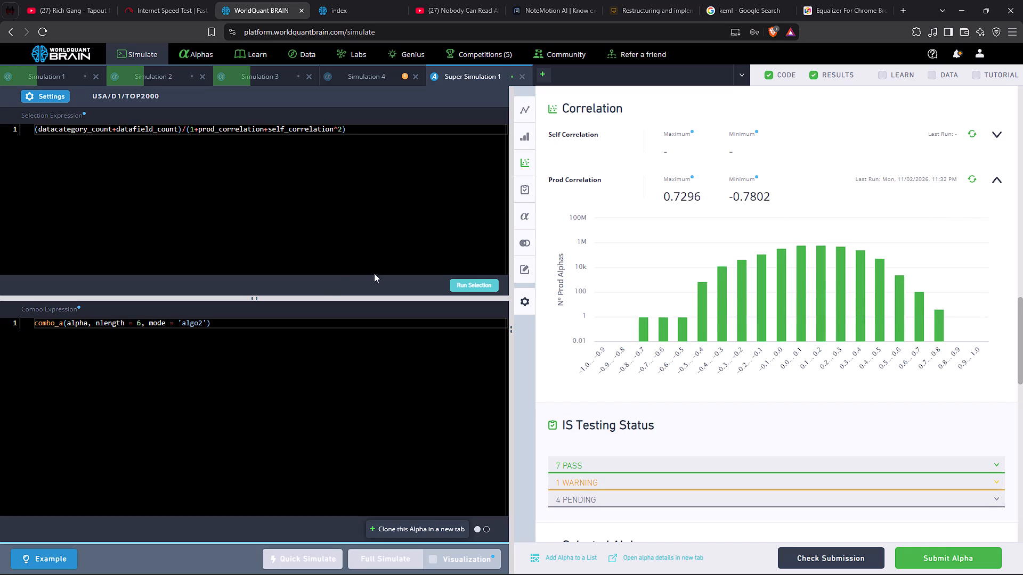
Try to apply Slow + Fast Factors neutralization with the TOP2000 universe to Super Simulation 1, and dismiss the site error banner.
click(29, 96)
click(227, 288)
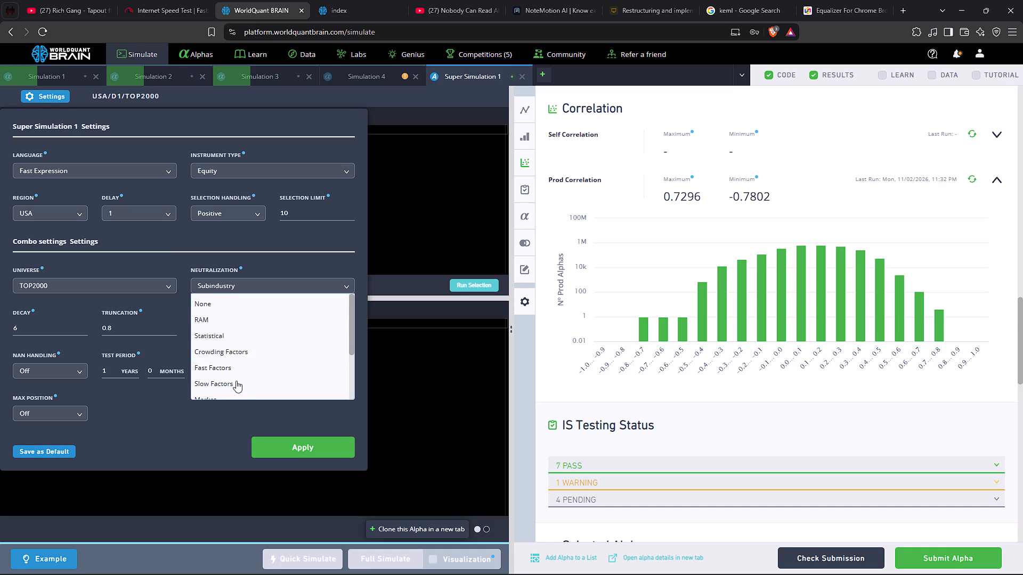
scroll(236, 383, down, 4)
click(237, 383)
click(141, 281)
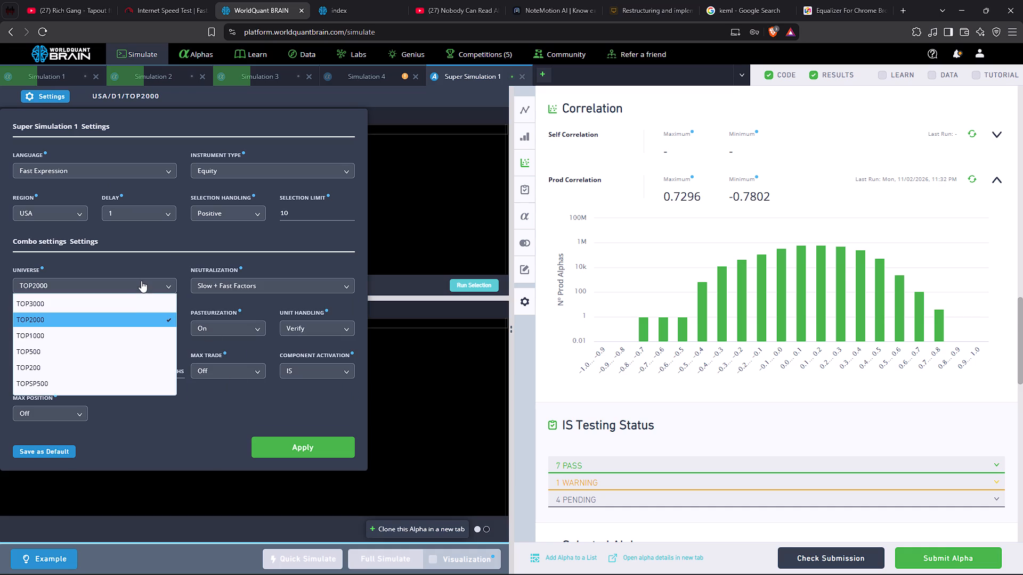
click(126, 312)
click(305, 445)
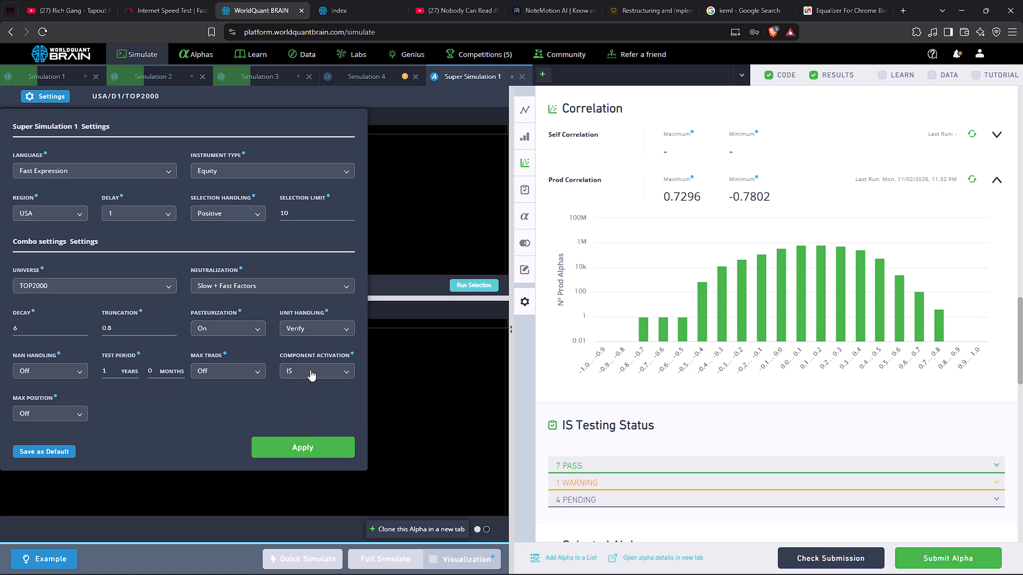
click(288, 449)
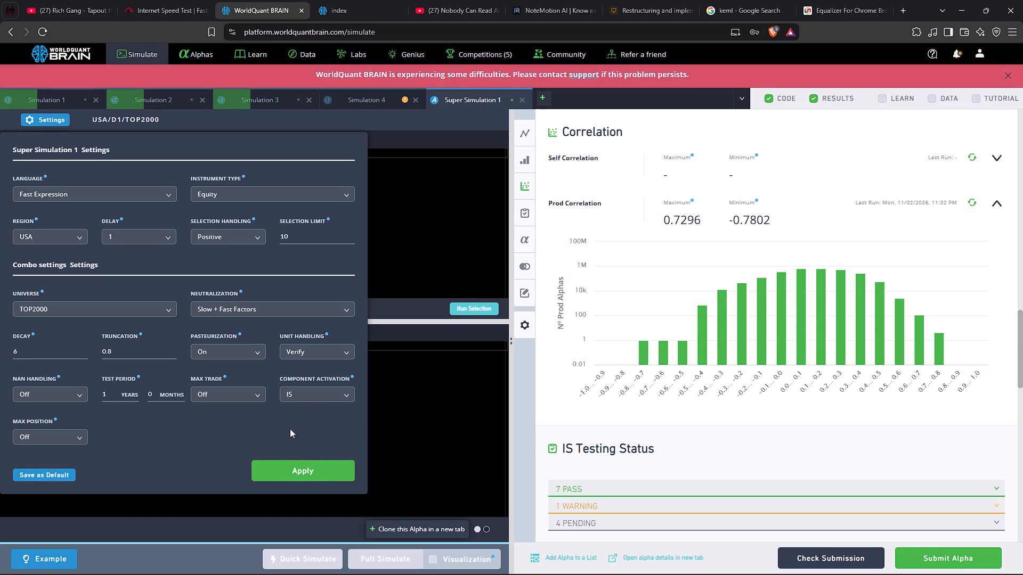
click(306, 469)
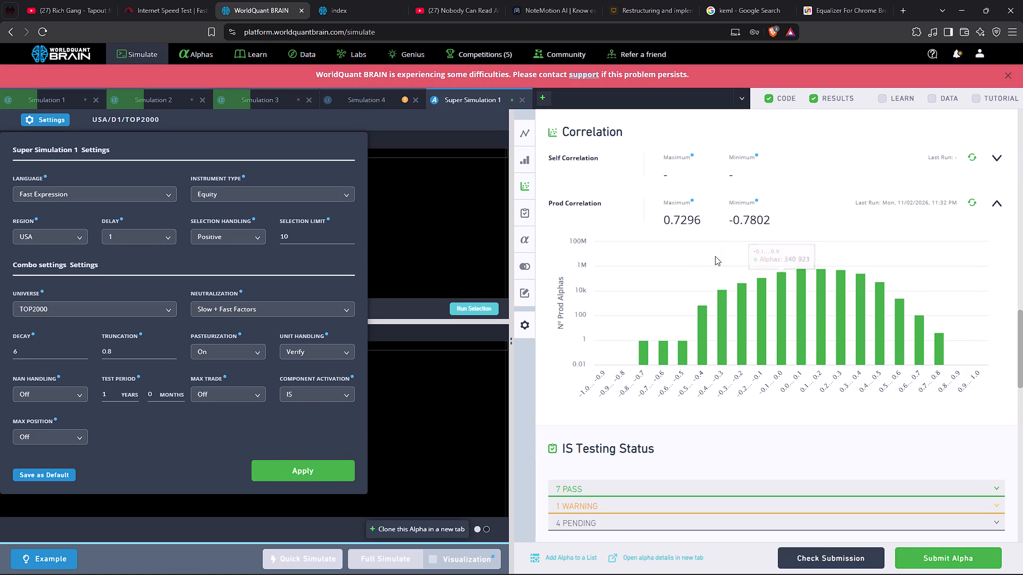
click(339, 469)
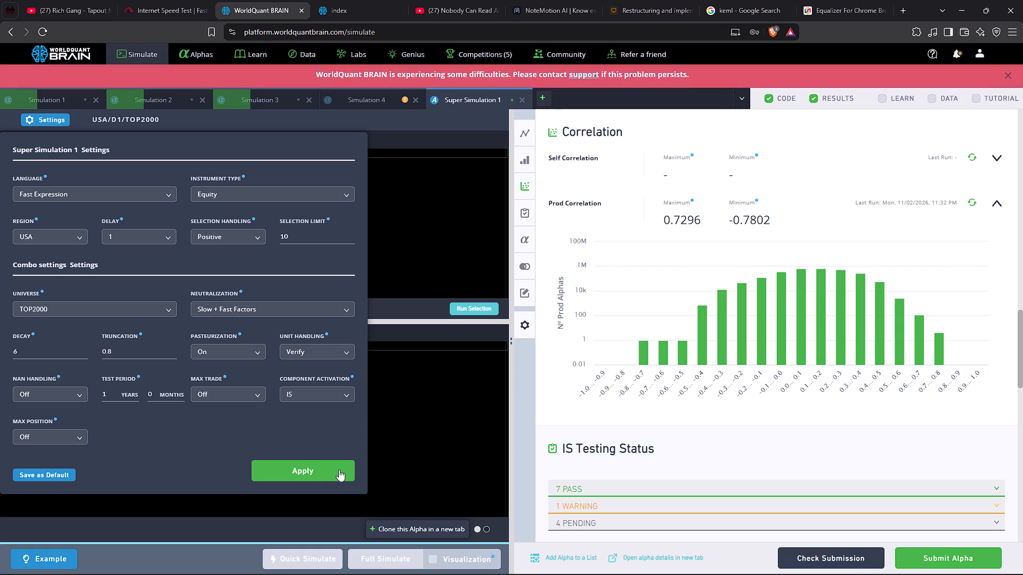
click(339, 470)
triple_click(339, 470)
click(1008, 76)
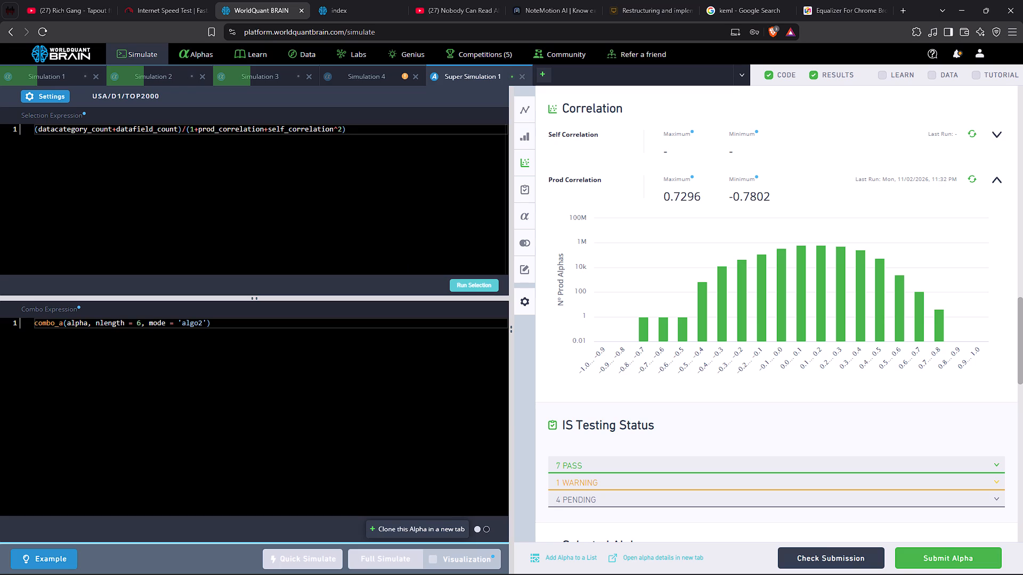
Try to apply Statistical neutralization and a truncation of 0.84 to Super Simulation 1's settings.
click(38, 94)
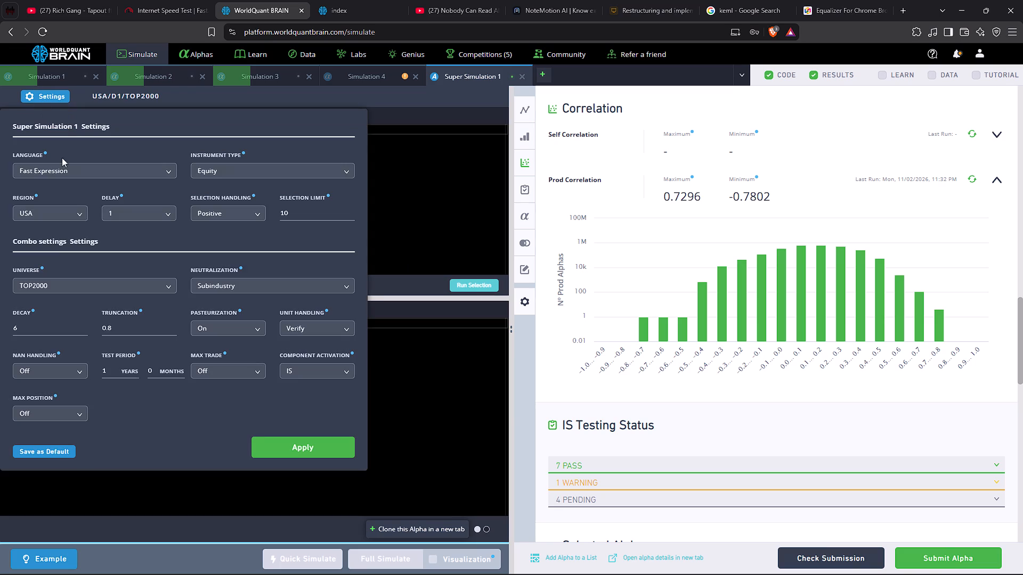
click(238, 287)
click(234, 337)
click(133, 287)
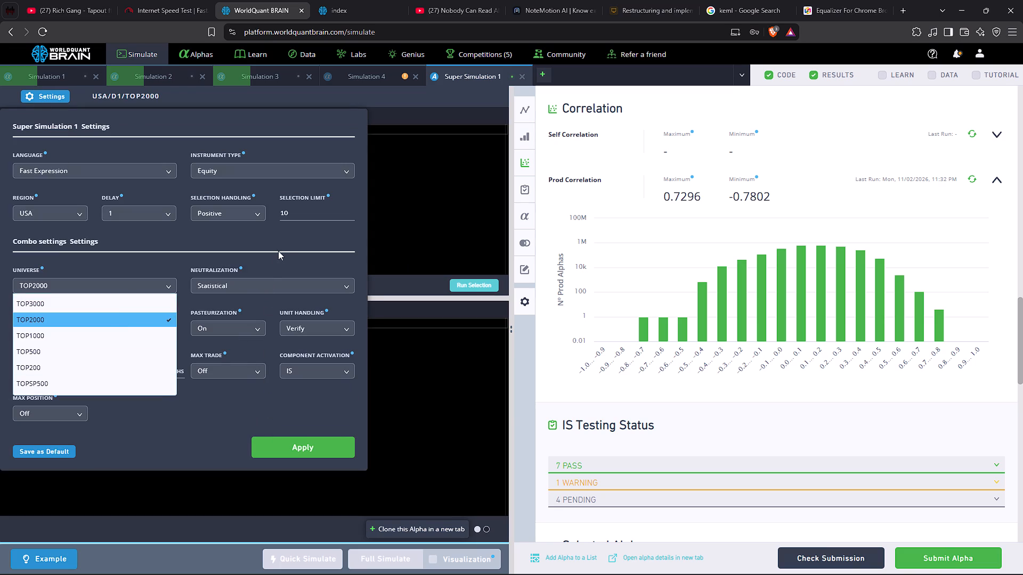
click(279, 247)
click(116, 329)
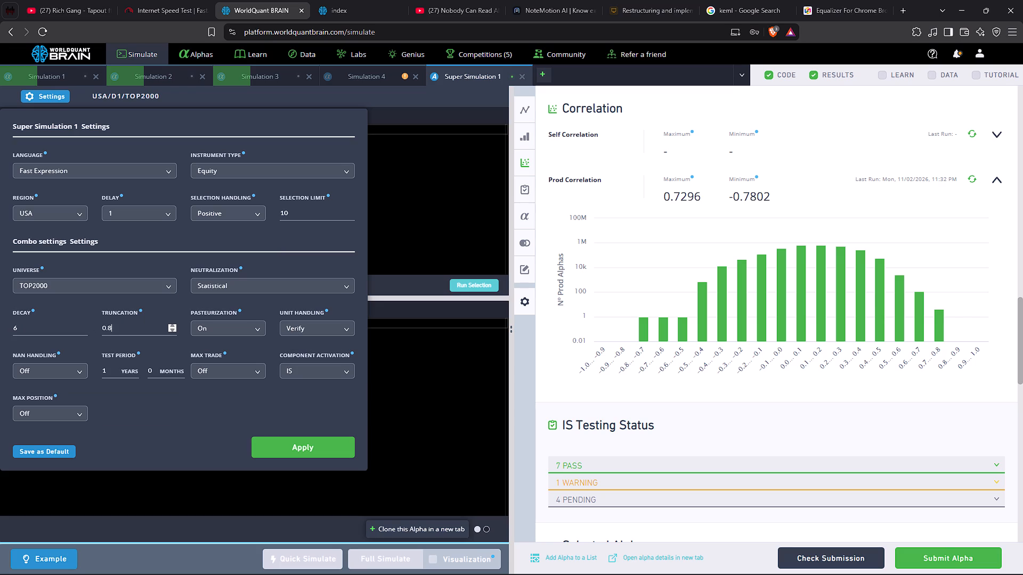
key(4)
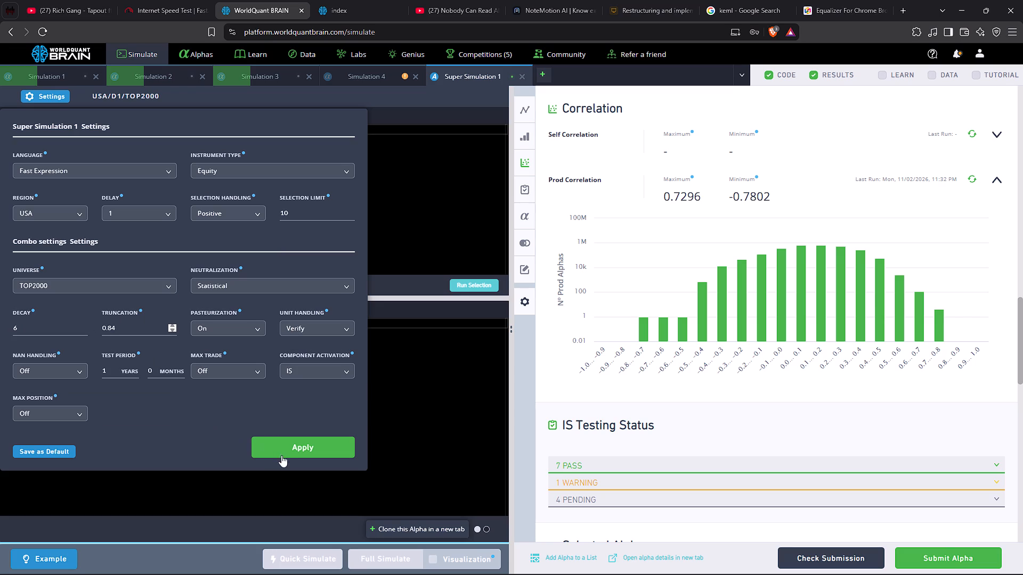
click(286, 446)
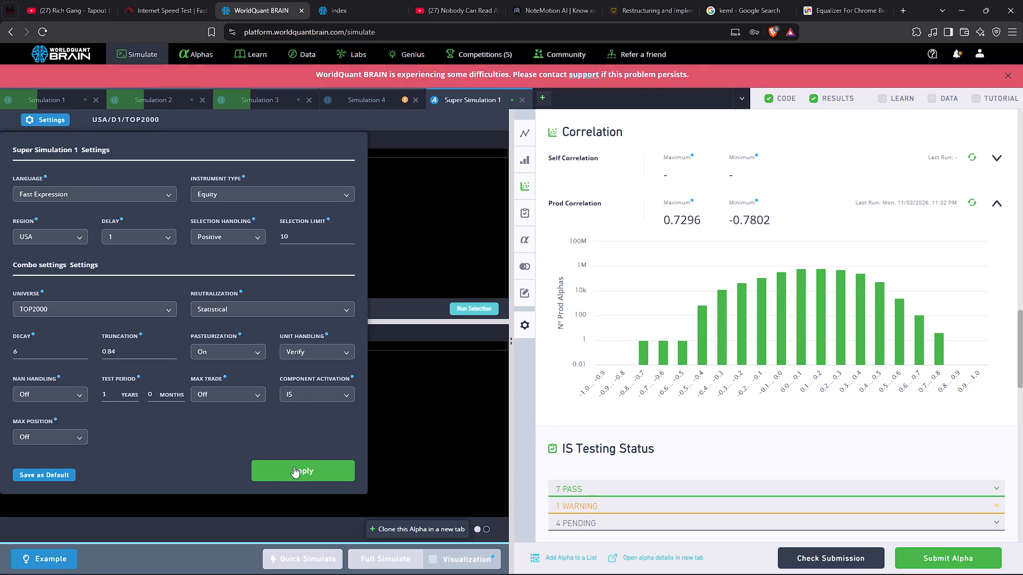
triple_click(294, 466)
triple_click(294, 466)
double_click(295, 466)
Run the submission check on Simulation 4, expand its testing-status warning, and check its production correlation.
click(363, 104)
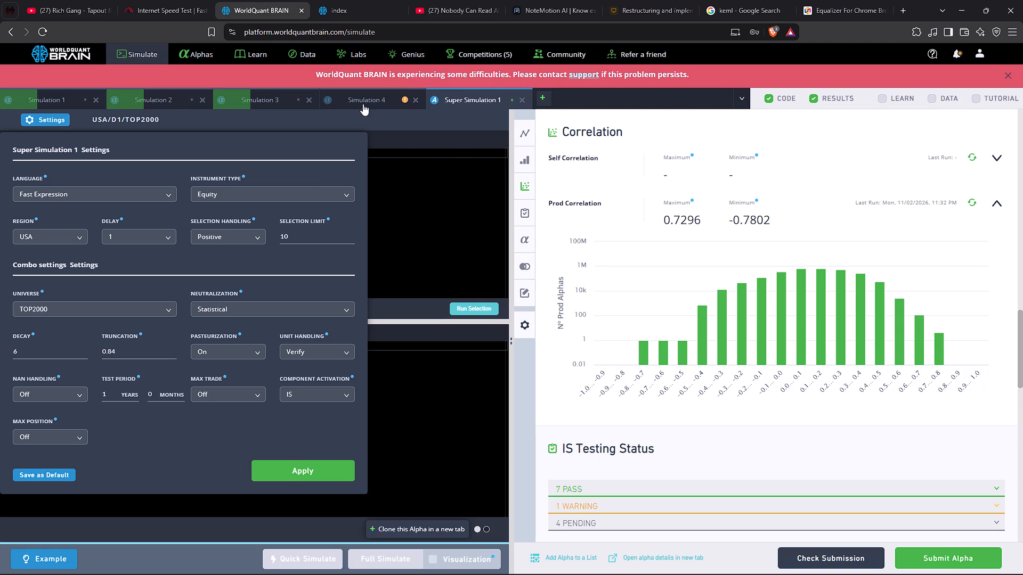
click(836, 552)
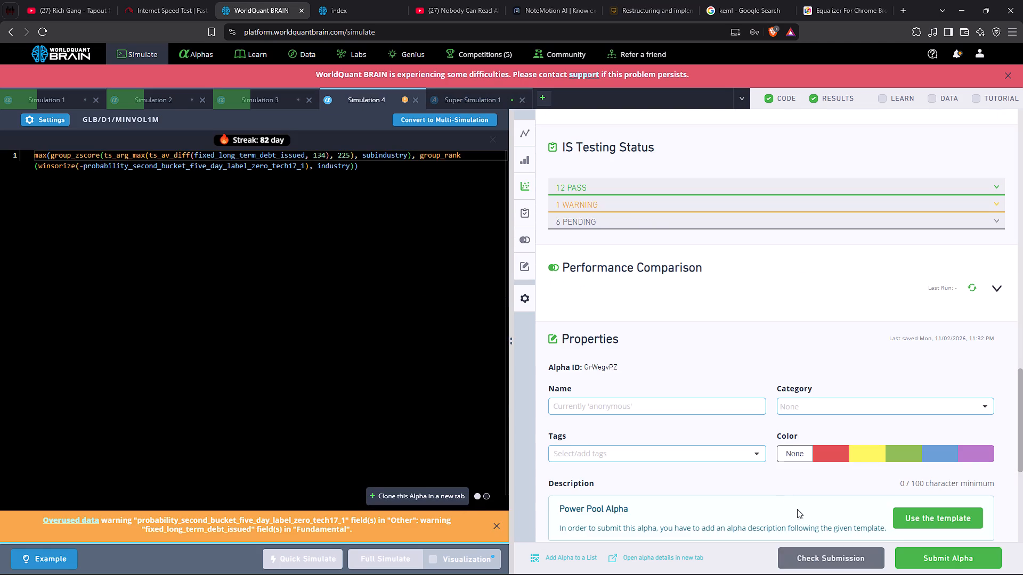
click(616, 204)
scroll(803, 241, up, 3)
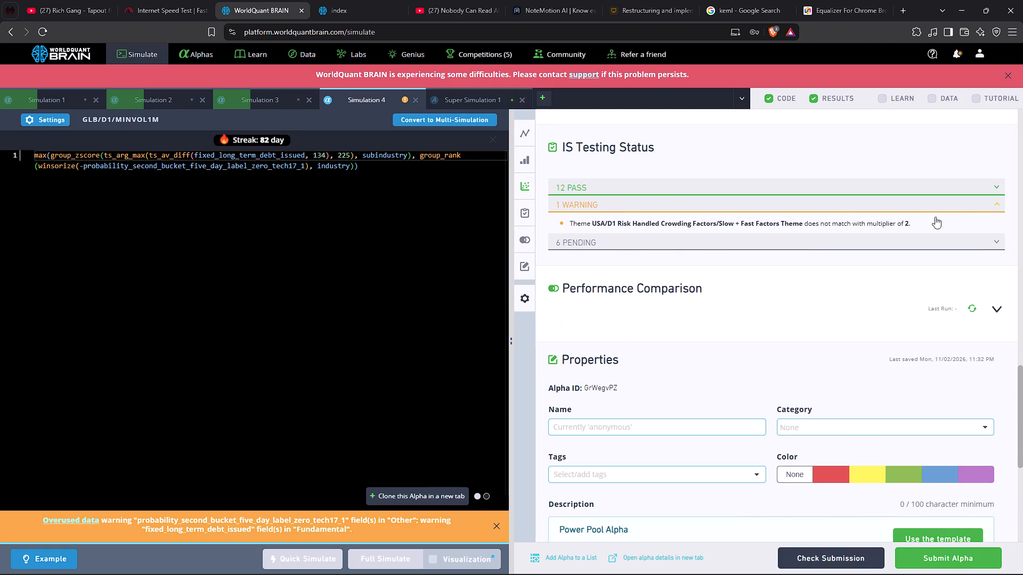
scroll(963, 215, up, 1)
click(973, 297)
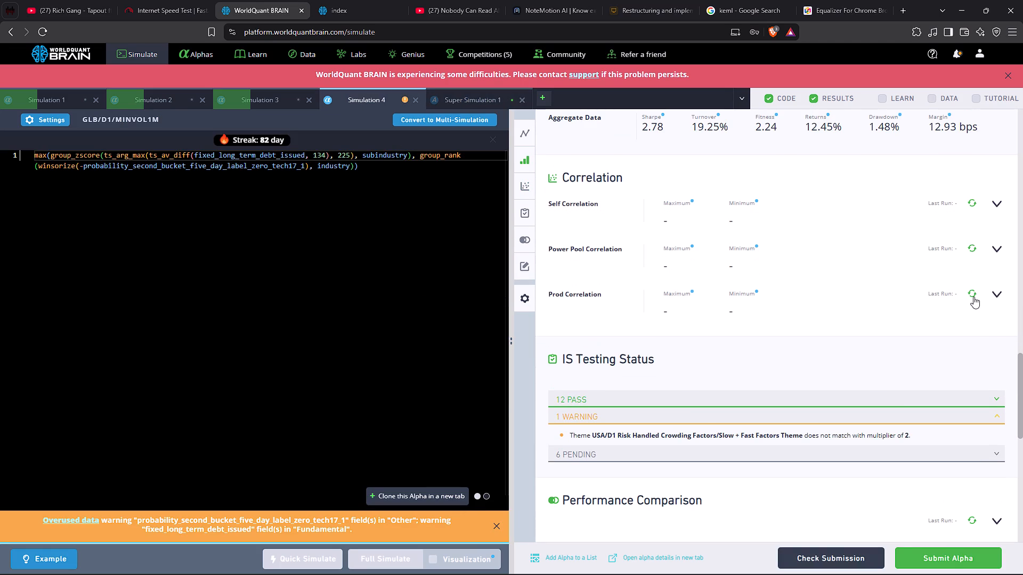
Clone the Super Simulation 1 alpha into a new simulation.
click(456, 101)
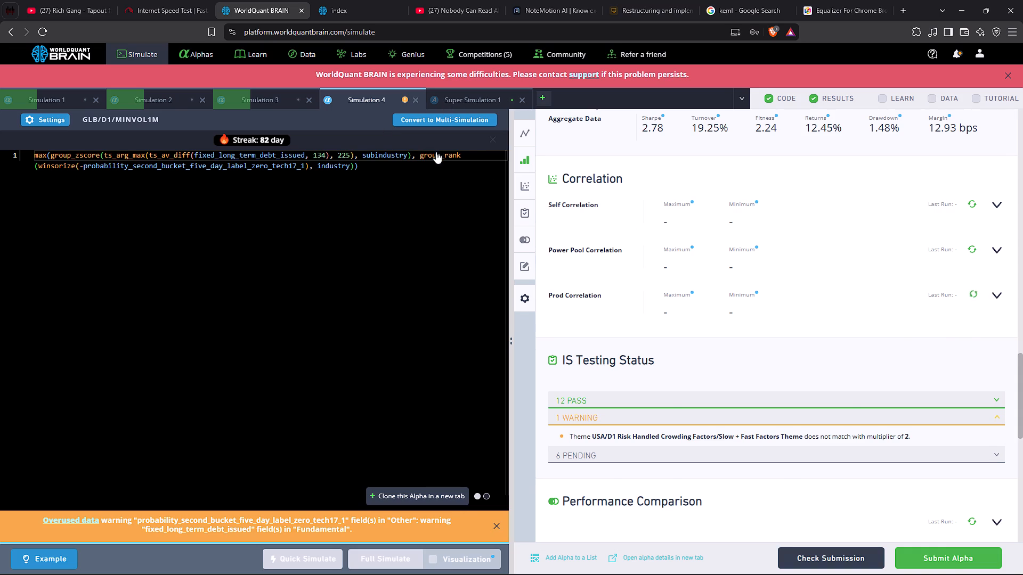
click(402, 526)
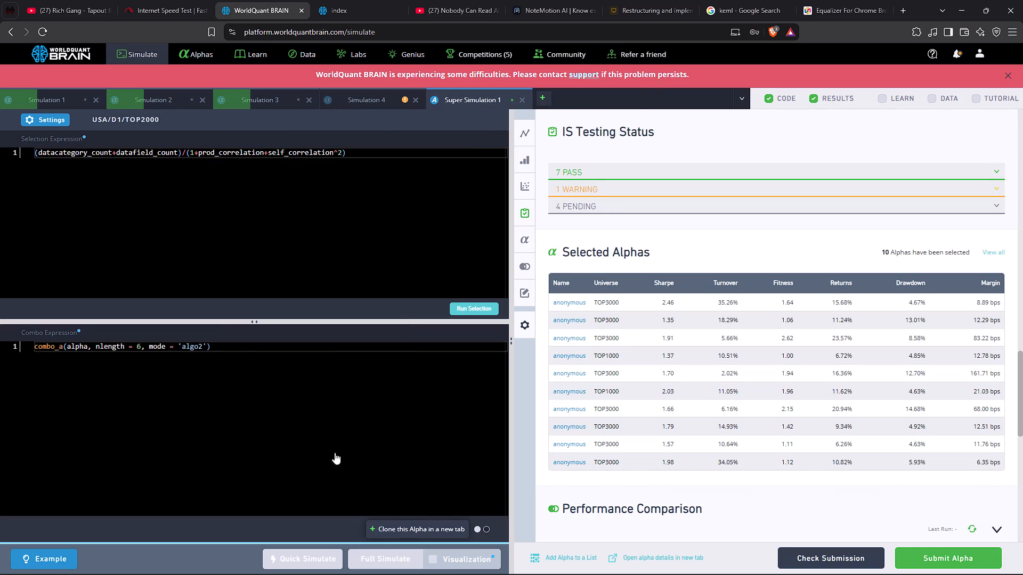
Set the cloned super simulation's universe to TOP3000, truncation to 0.84 and neutralization to RAM, and apply the settings.
click(42, 119)
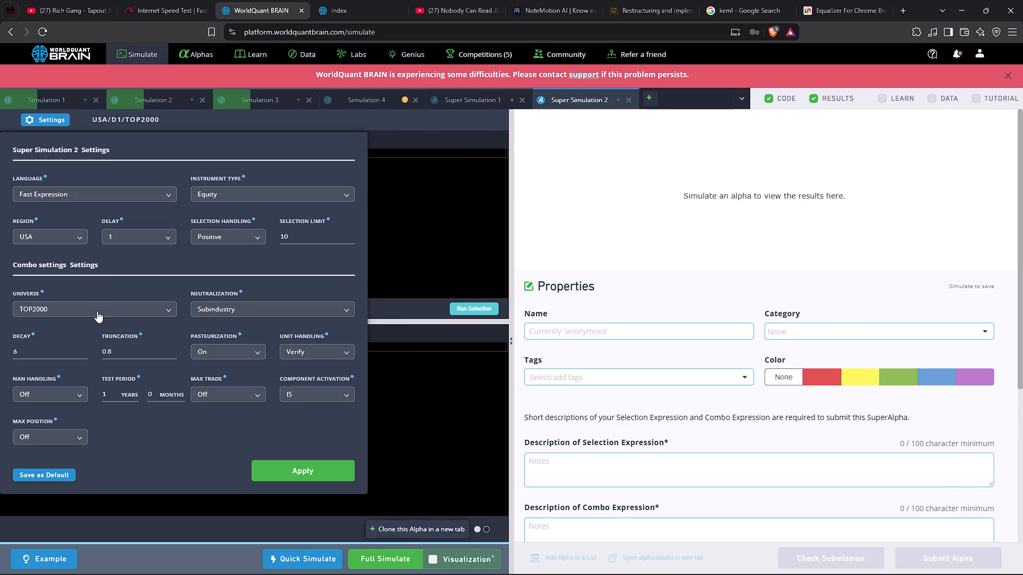
click(96, 313)
click(86, 330)
click(123, 349)
key(4)
click(278, 308)
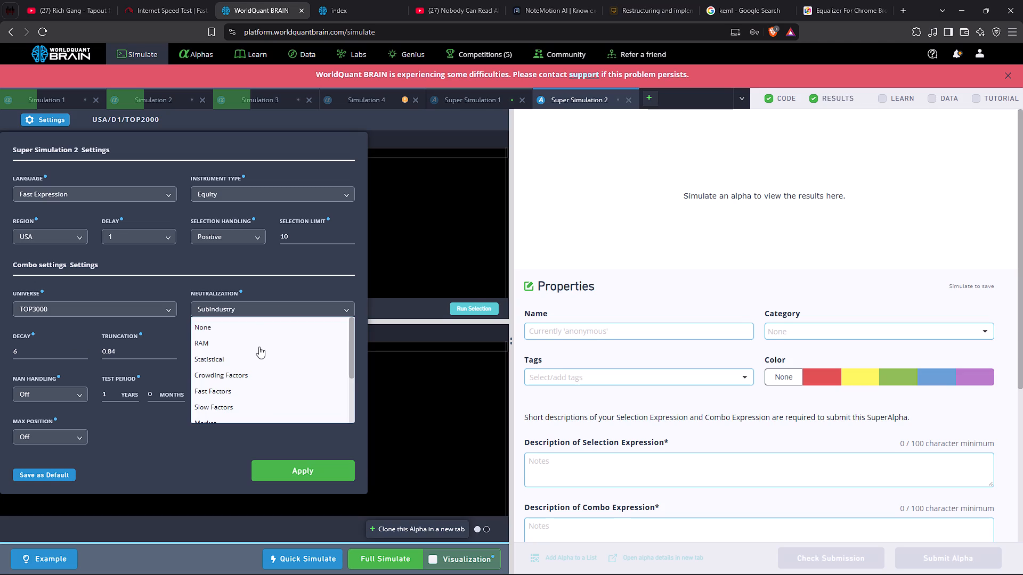
click(259, 347)
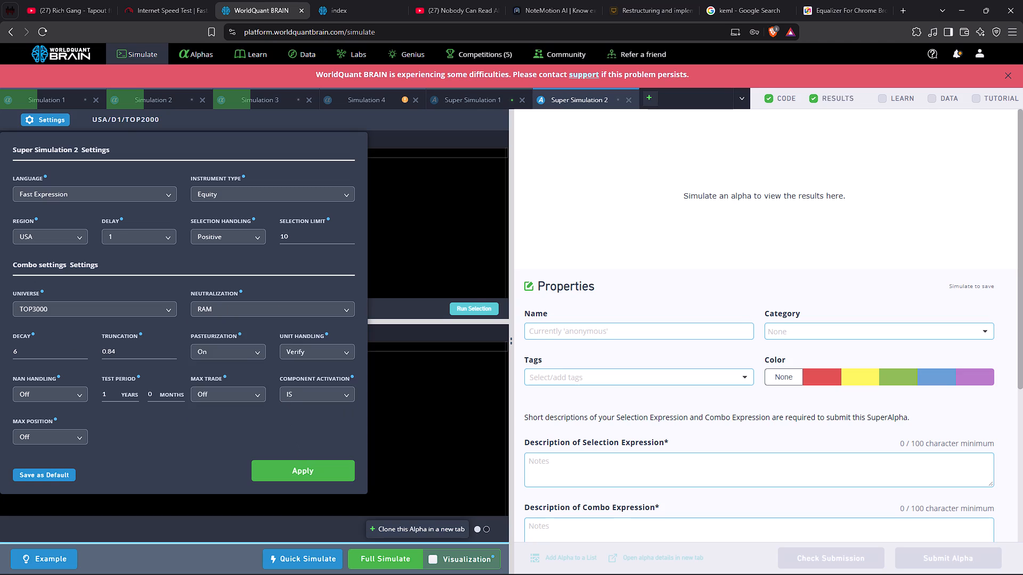
click(303, 464)
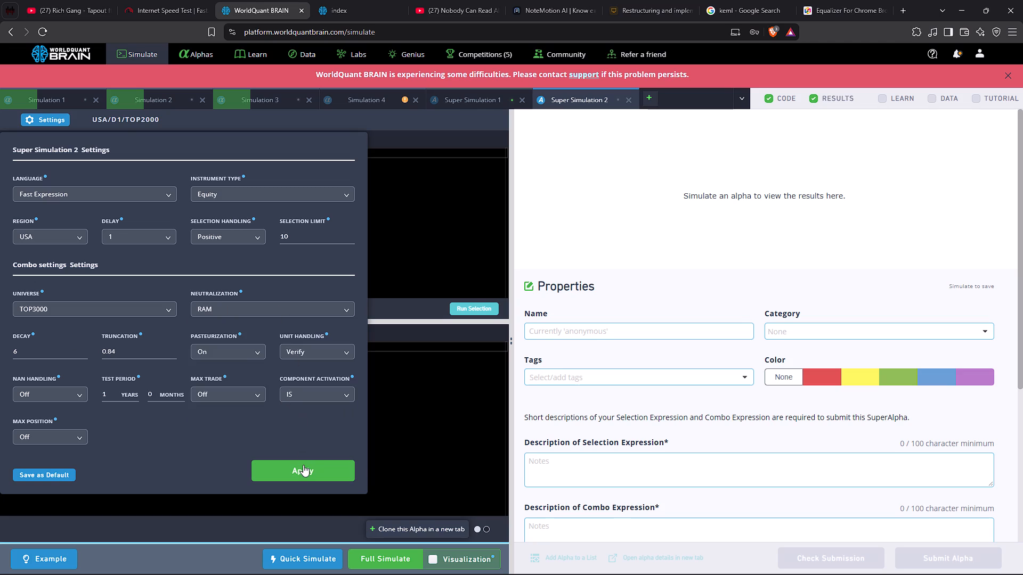
click(313, 464)
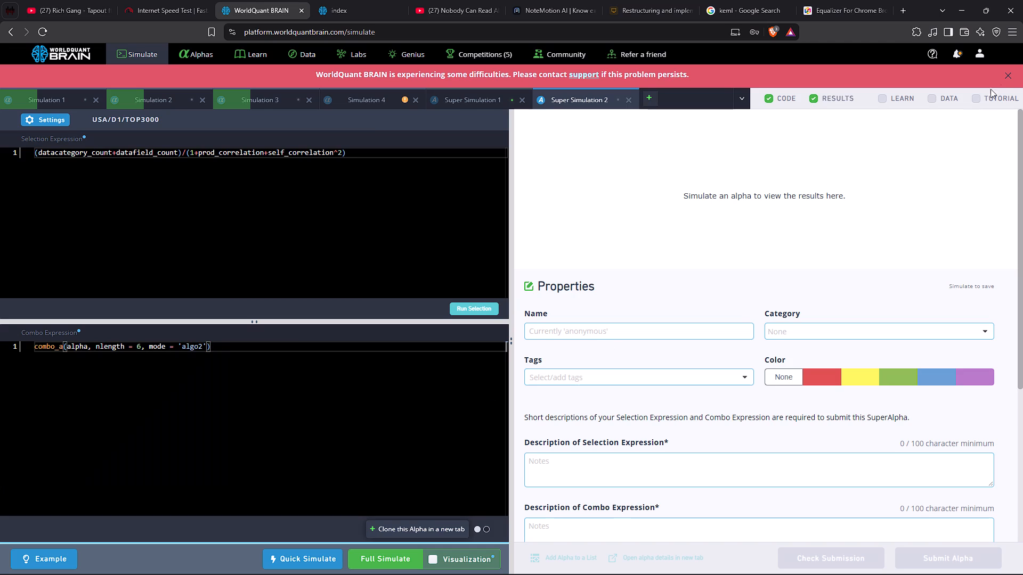
Dismiss the service-difficulties banner, run a full simulation of the TOP3000 super alpha, and review its settings.
click(1009, 75)
click(364, 555)
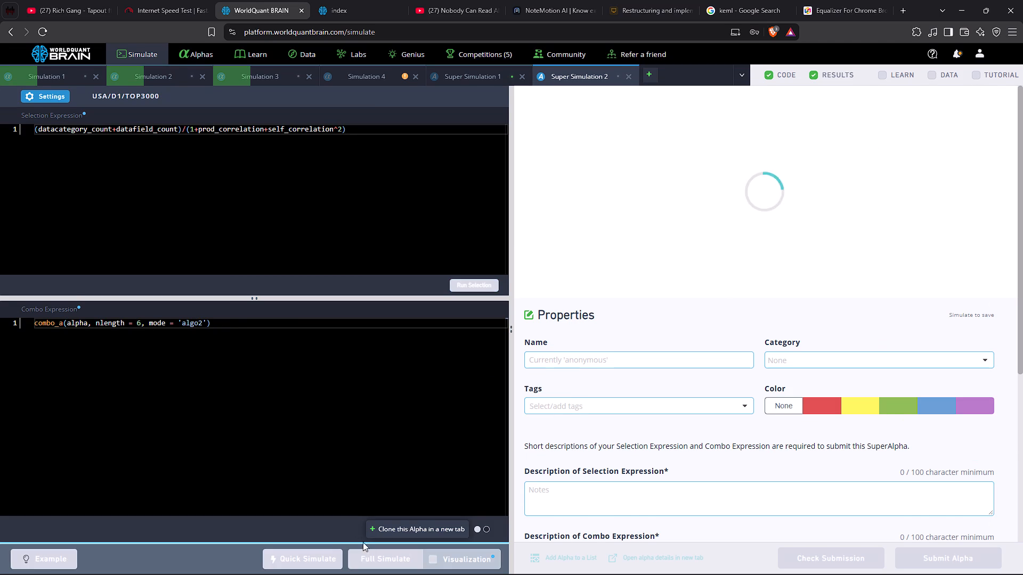
click(37, 102)
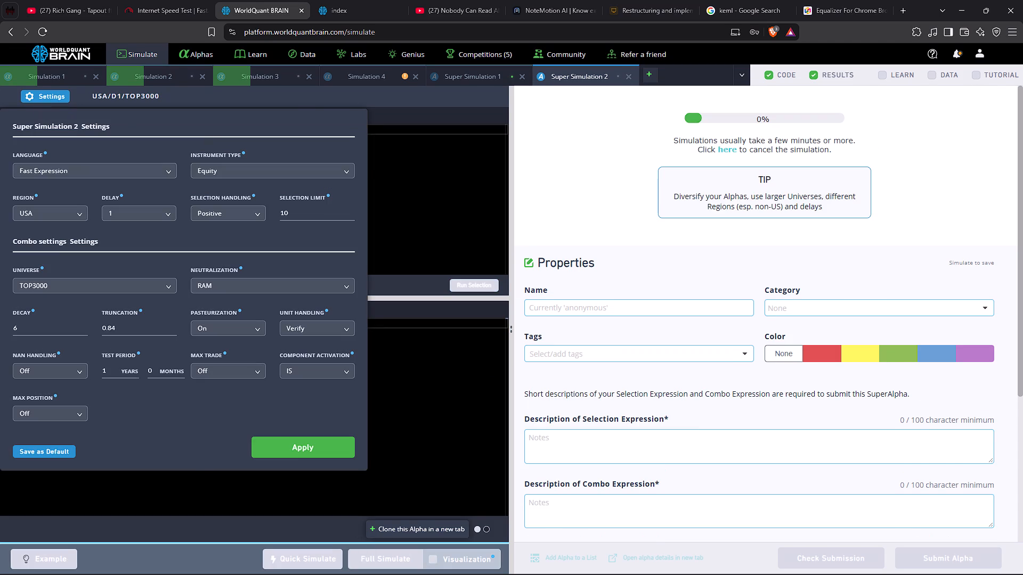
click(386, 159)
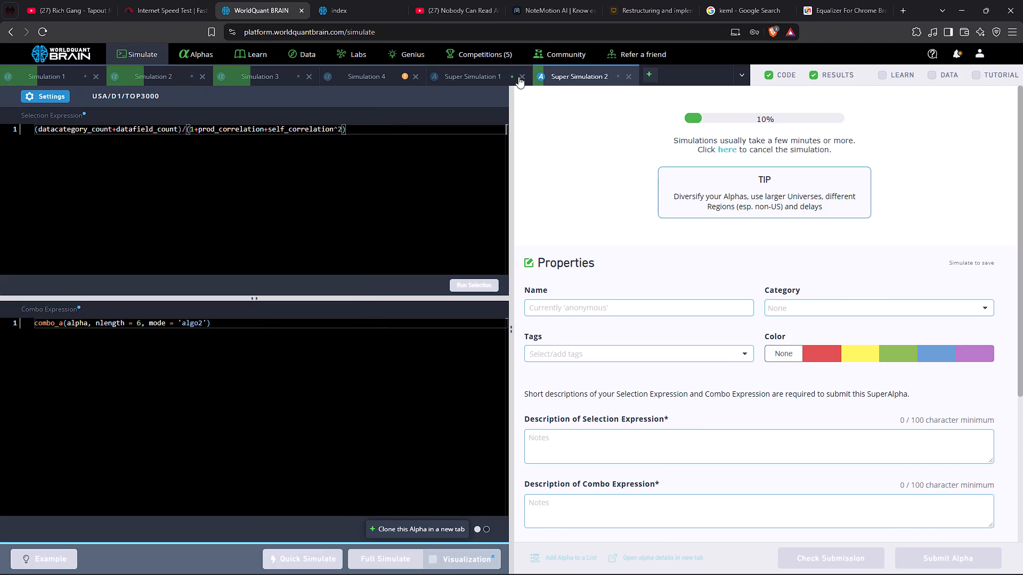
Close Super Simulation 1.
click(519, 77)
Examine Simulation 4's yearly IS summary for the full in-sample period, its PnL chart, correlations and testing status.
click(387, 79)
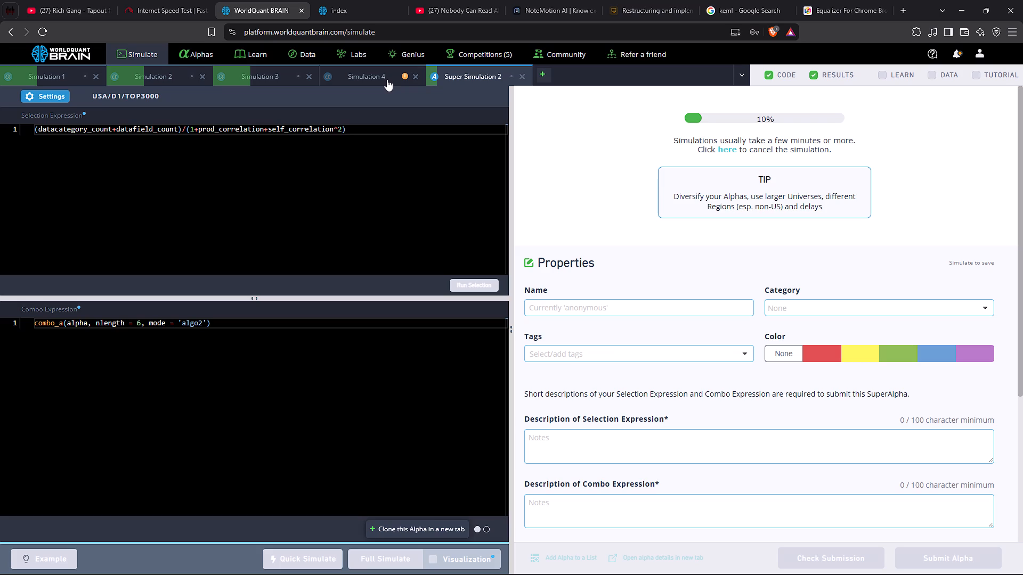
click(362, 73)
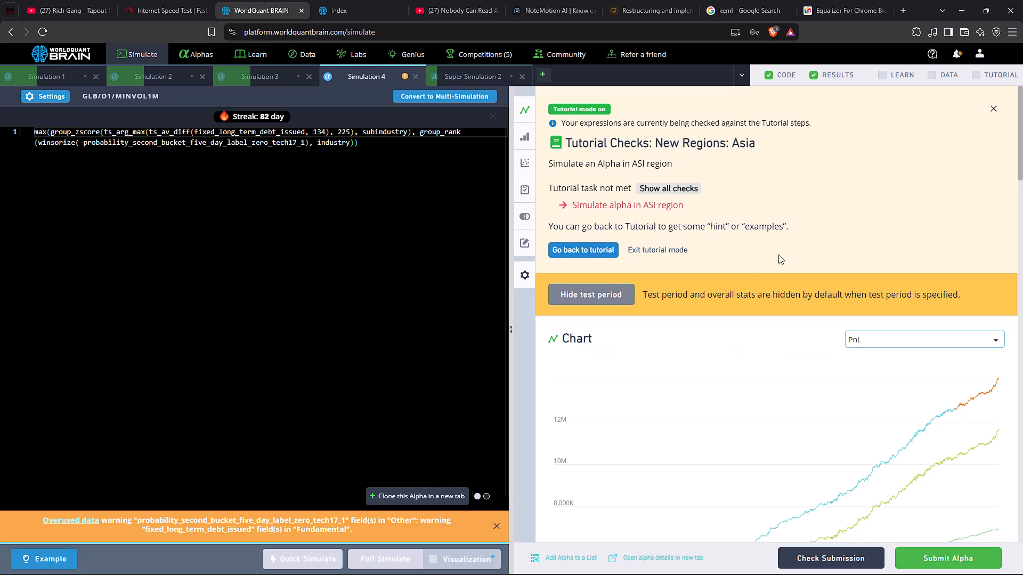
scroll(732, 340, down, 4)
scroll(667, 283, down, 12)
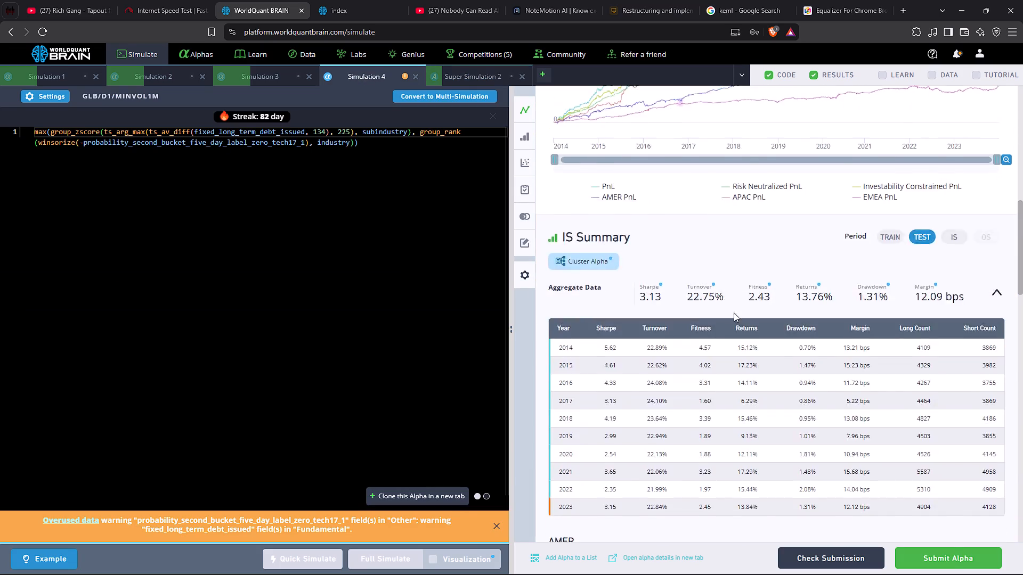
scroll(927, 224, up, 4)
click(954, 152)
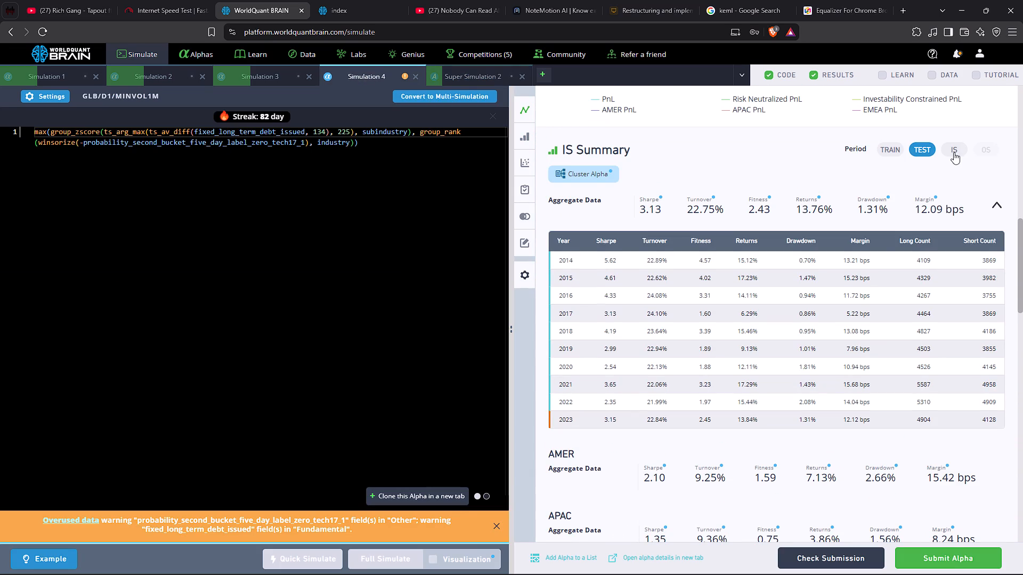
scroll(858, 283, down, 3)
scroll(857, 285, up, 4)
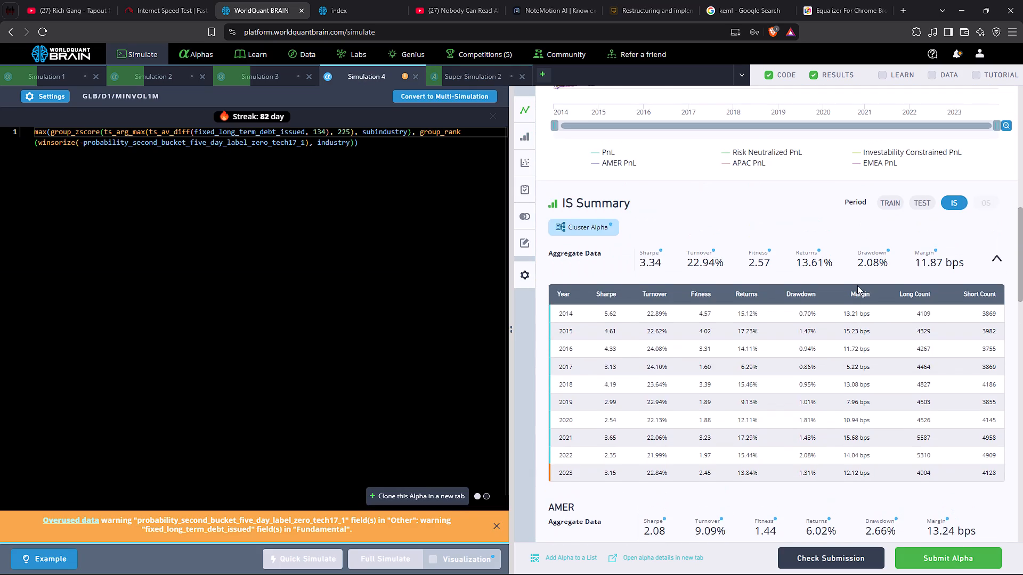
scroll(857, 285, up, 3)
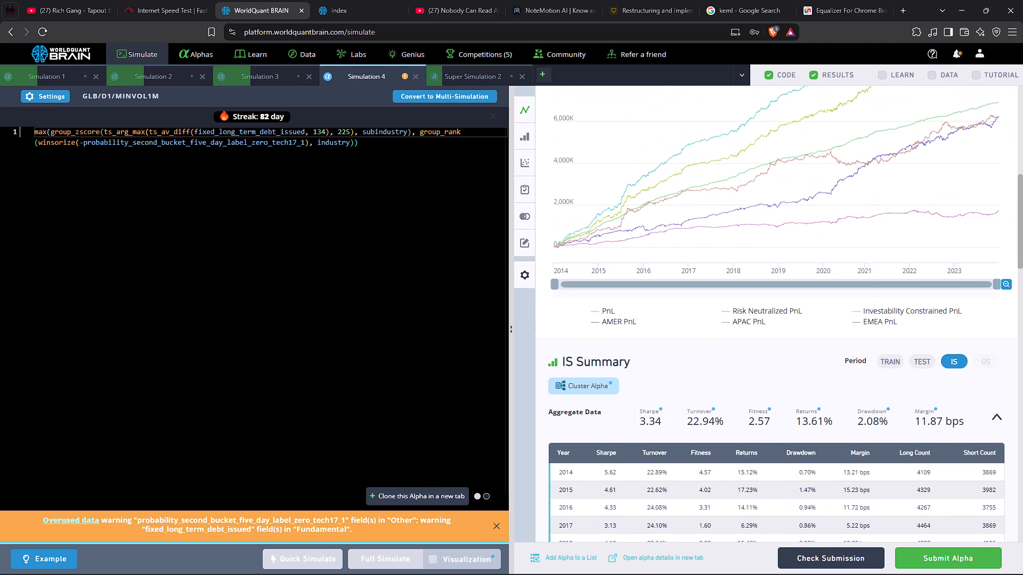
scroll(857, 285, down, 18)
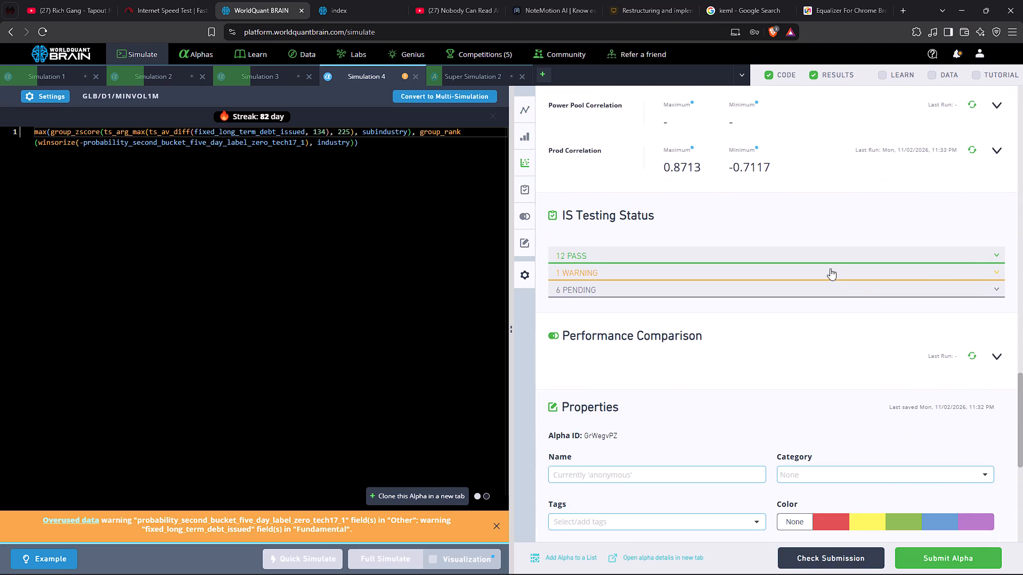
scroll(830, 268, up, 2)
Replace the debt field in Simulation 4's expression with fnd23_annfvmfm2_saoo, copied from page 8 of the dataset list in Chrome, and run a full simulation.
key(alt+Tab)
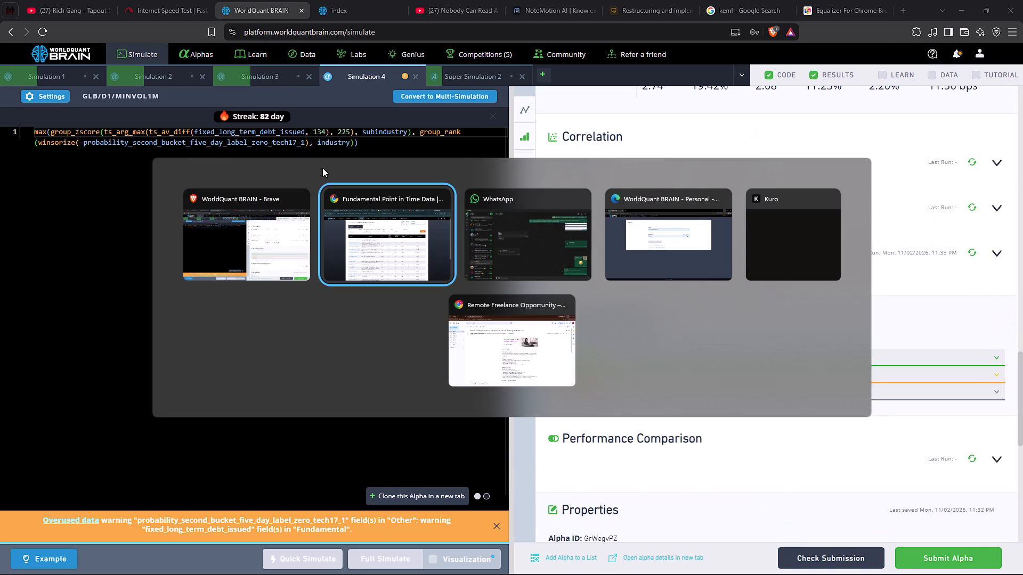
scroll(545, 268, down, 10)
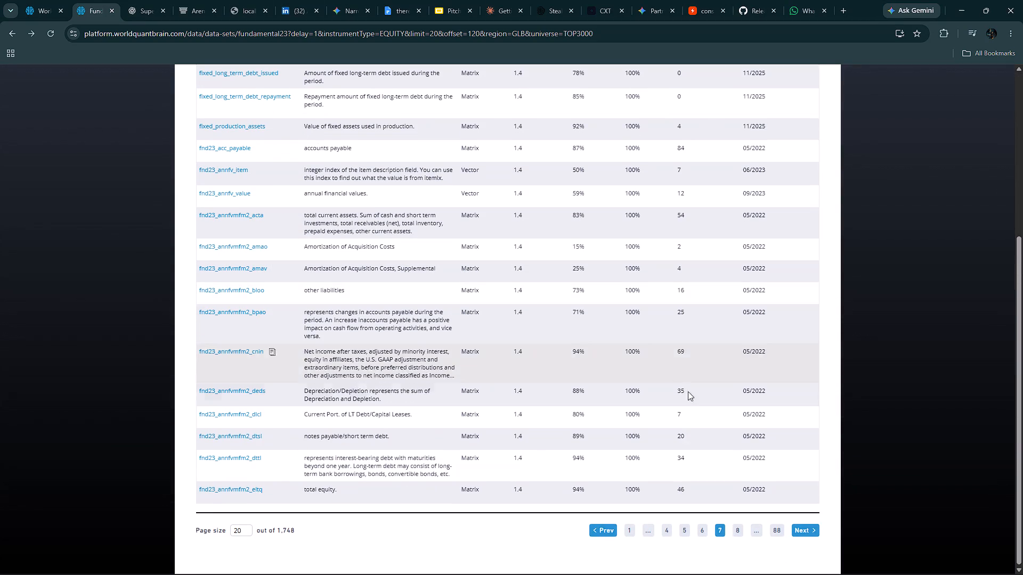
click(737, 530)
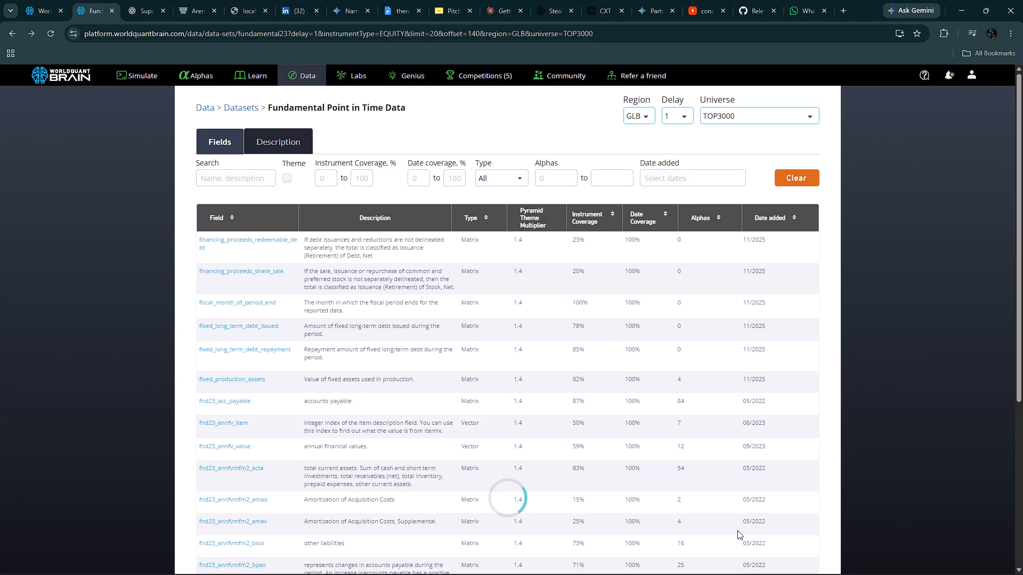
scroll(722, 499, down, 6)
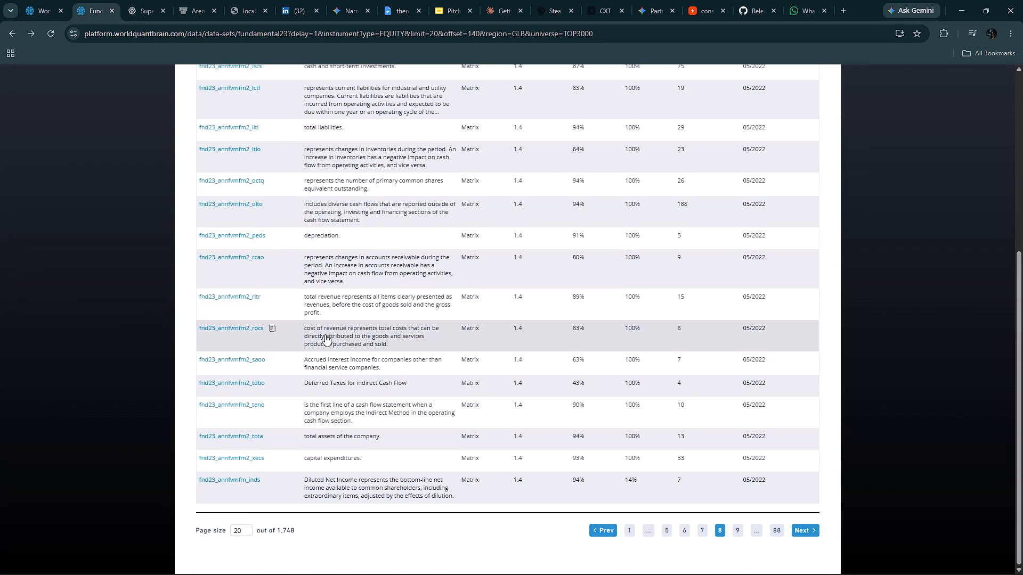
click(278, 362)
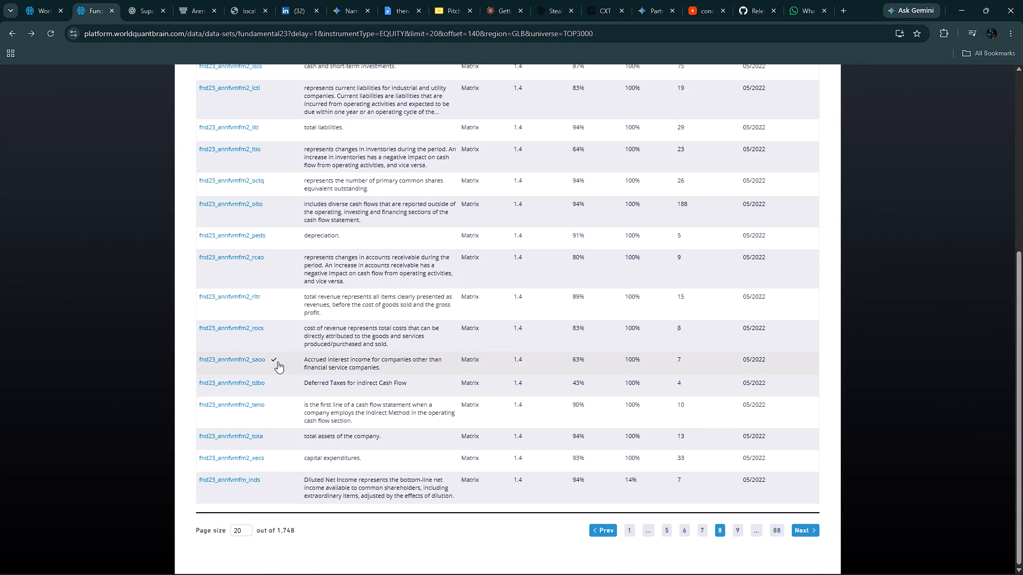
key(alt+Tab)
double_click(232, 135)
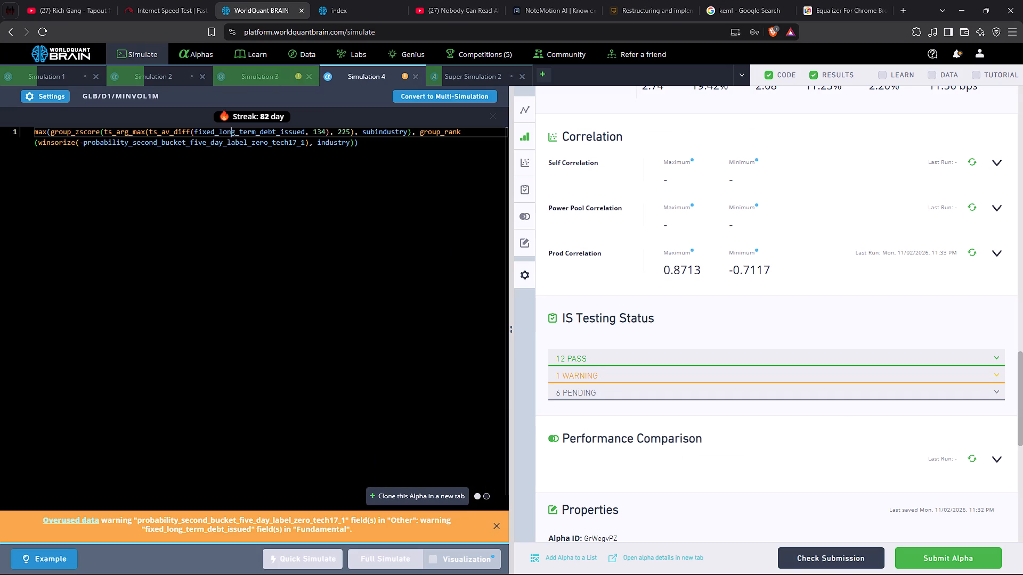
key(ctrl+v)
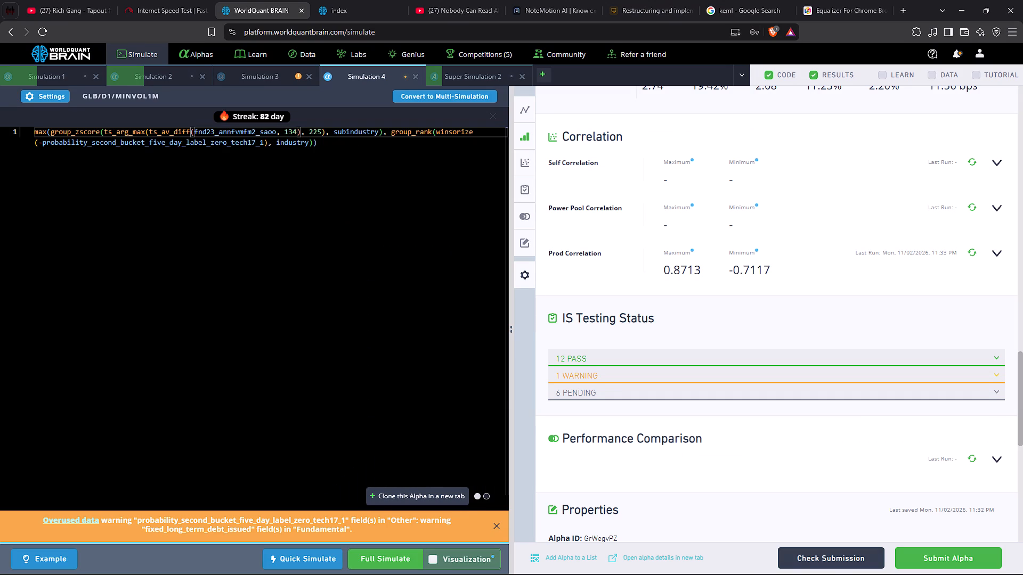
click(378, 562)
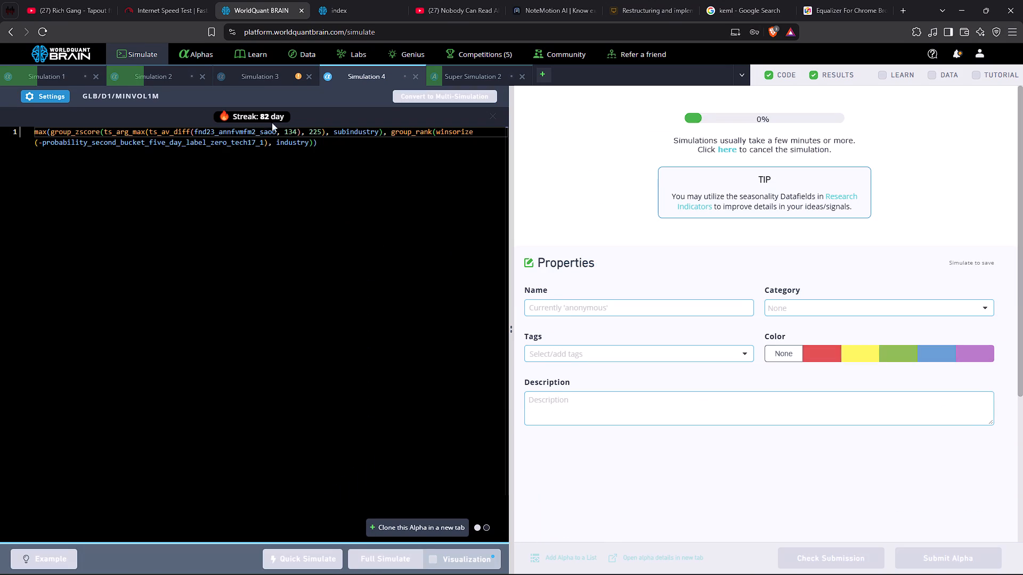
Show Simulation 3's test period, check its production correlation, and review its passed and warning testing-status items.
click(247, 79)
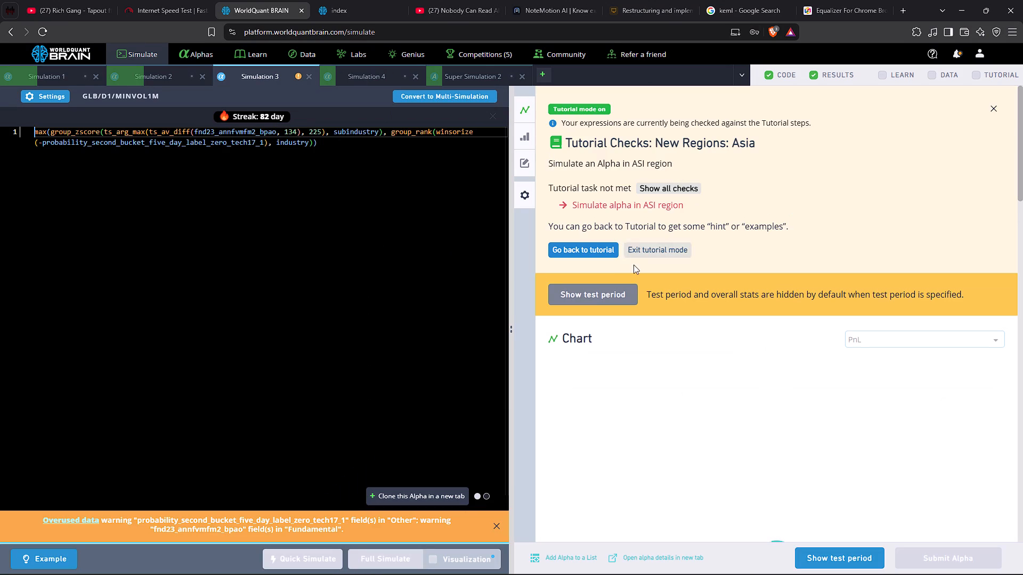
click(608, 293)
click(523, 159)
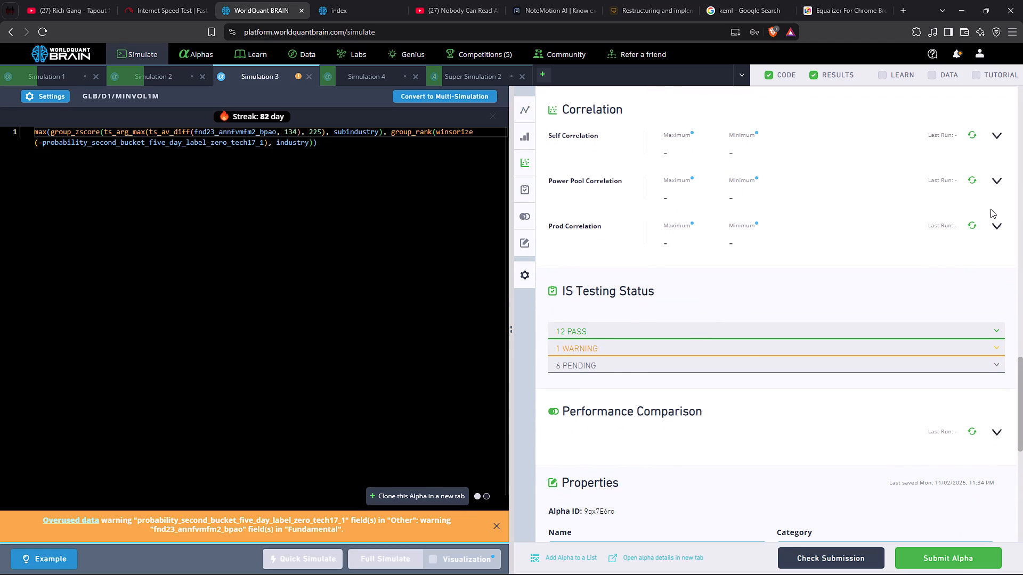
click(992, 223)
scroll(896, 254, down, 4)
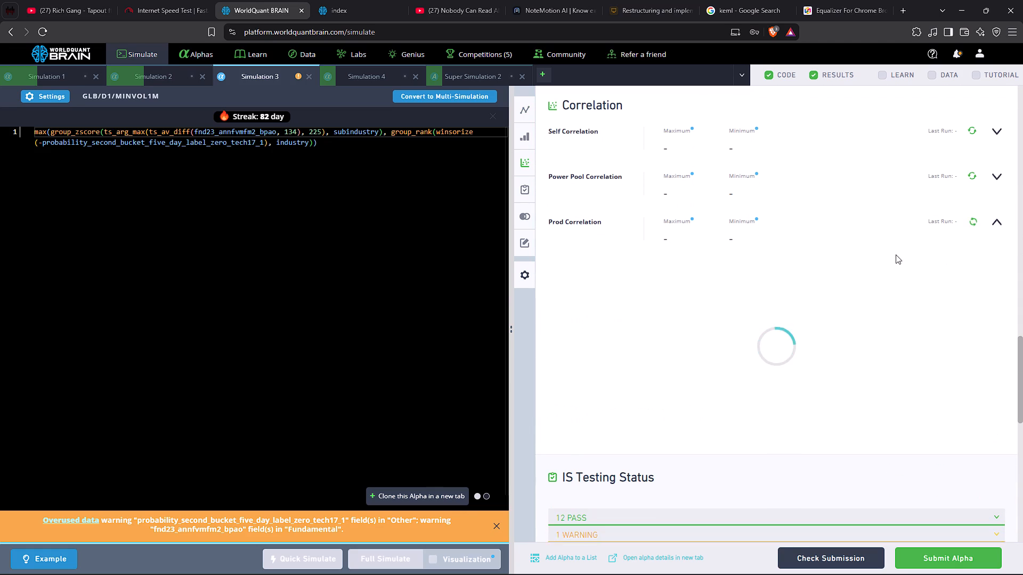
click(756, 324)
click(757, 310)
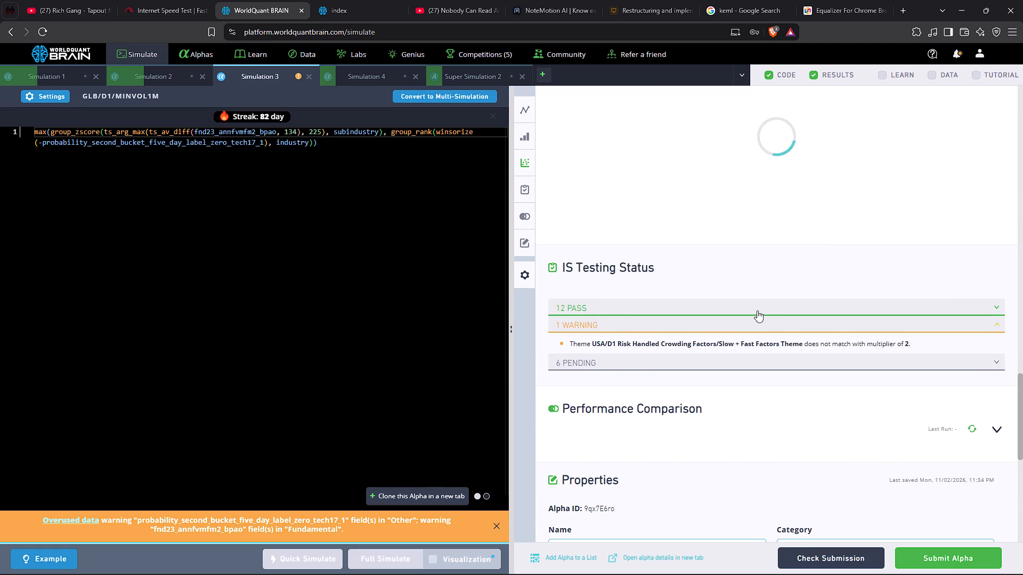
scroll(759, 297, up, 1)
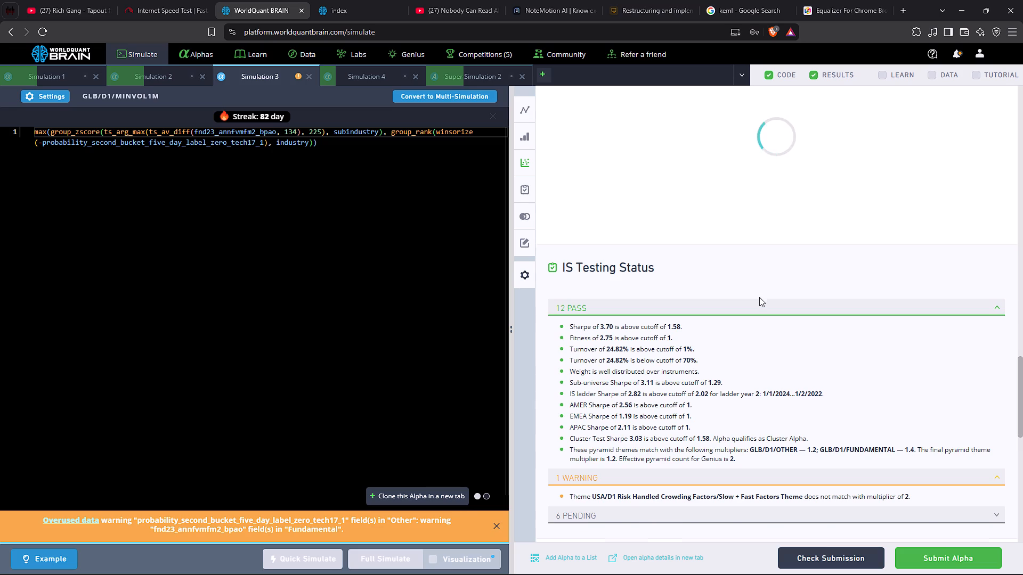
scroll(759, 297, up, 4)
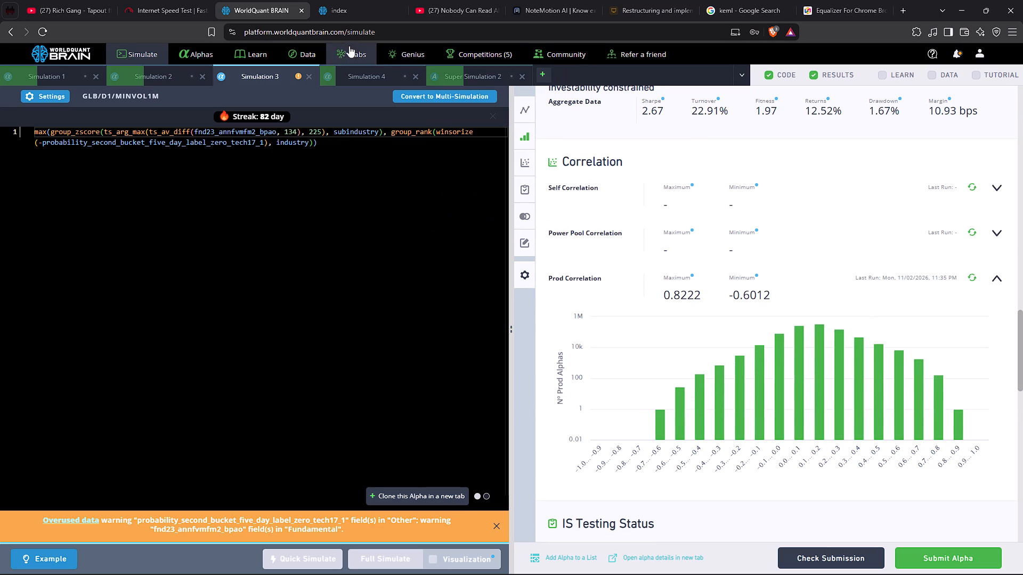
Replace fnd23_annfvmfm2_bpao in Simulation 3's expression with deposits_total_value, copied from page 5 of the dataset list in Chrome, and run a full simulation.
key(alt+Tab)
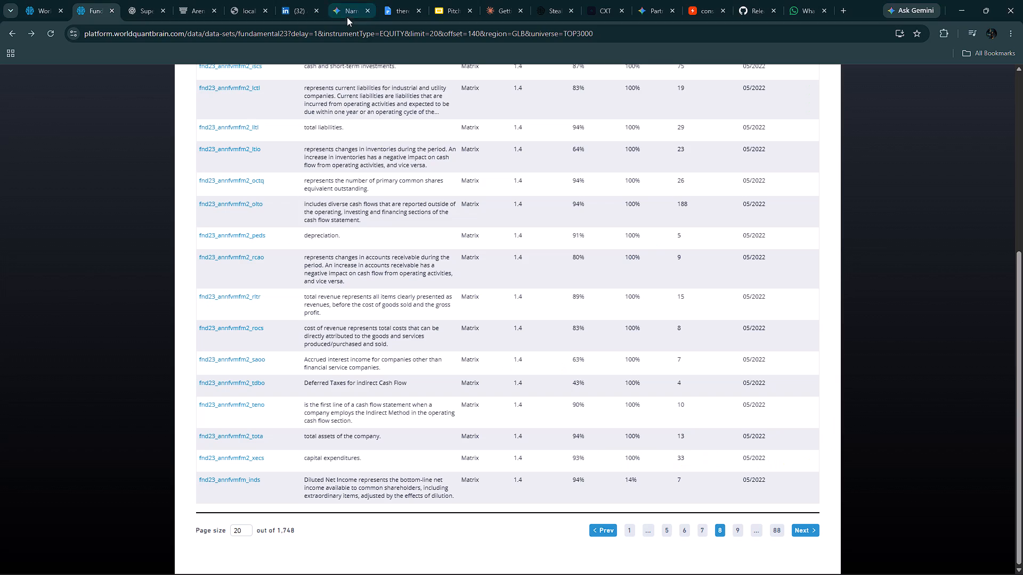
click(662, 535)
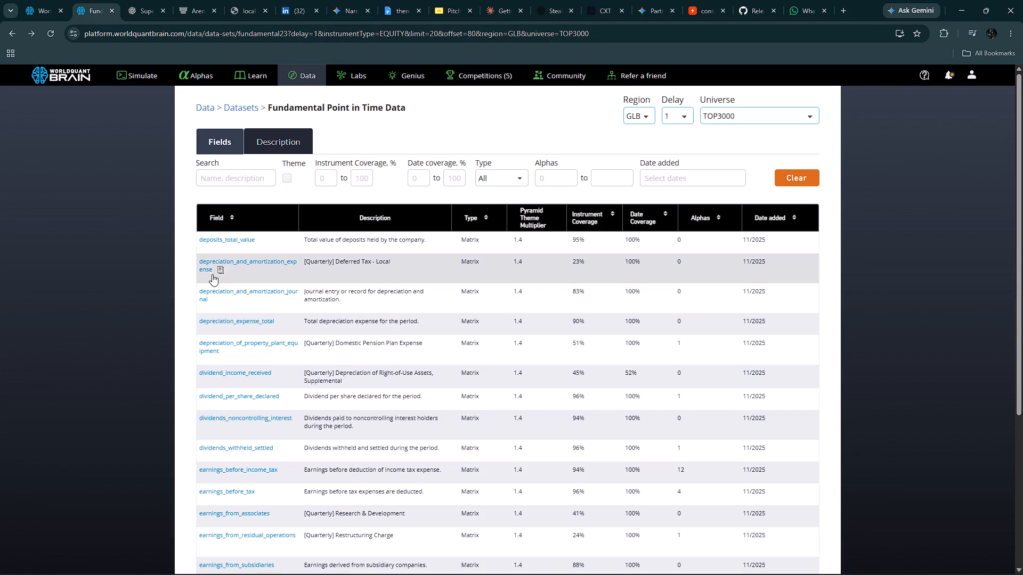
click(264, 244)
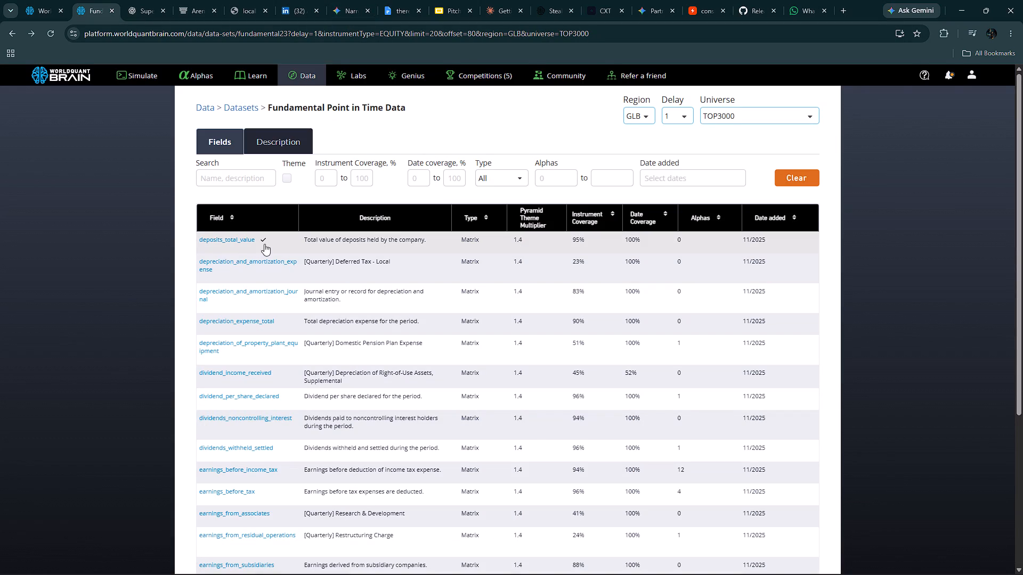
key(alt+Tab)
double_click(217, 133)
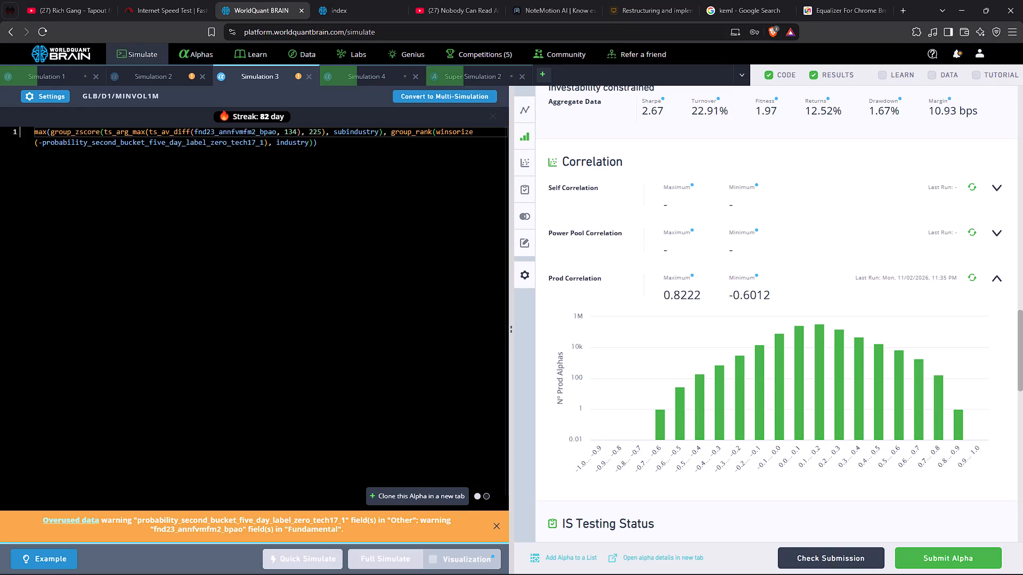
key(ctrl+v)
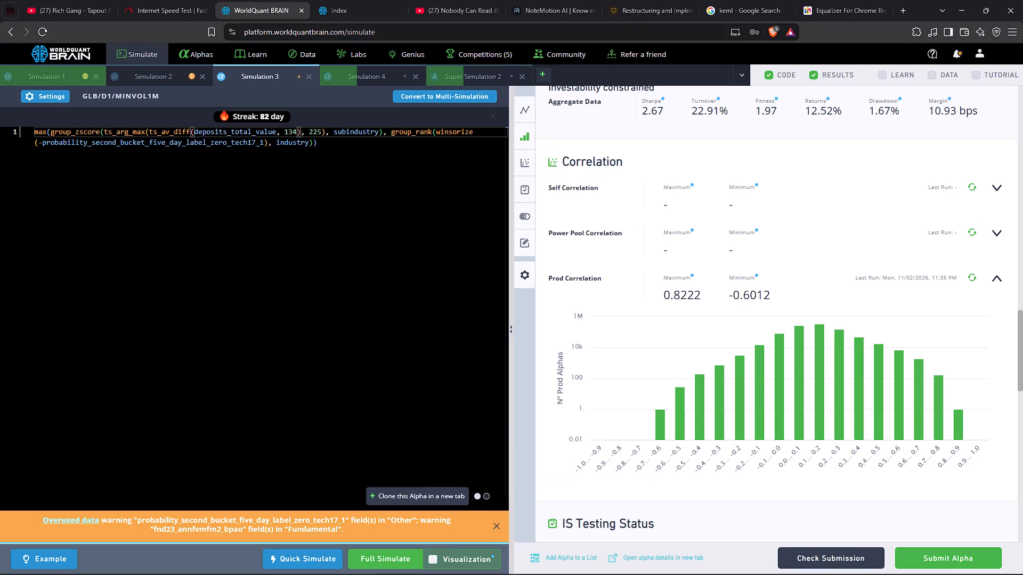
click(382, 561)
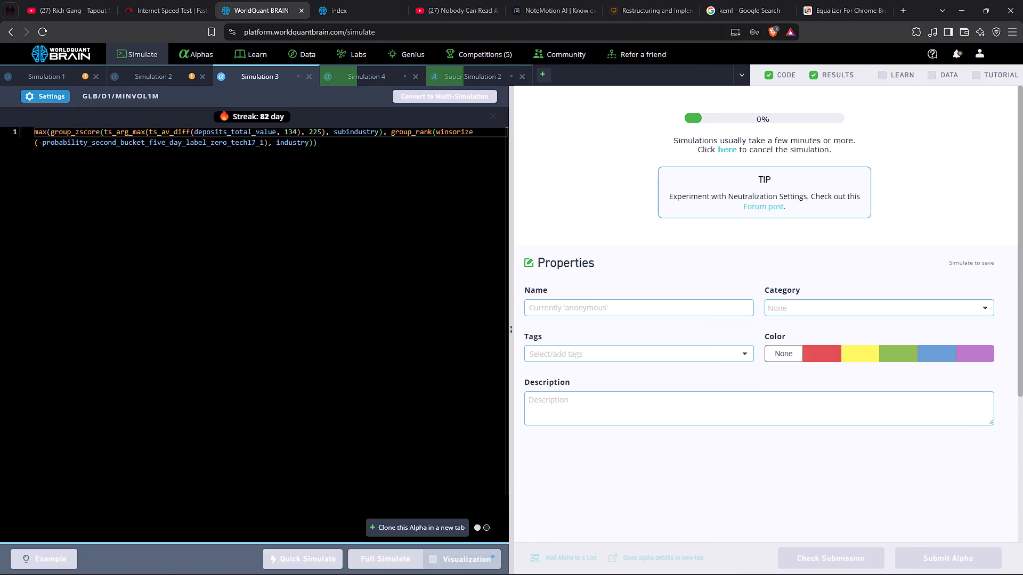
Show Simulation 2's test period, check its production correlation, and review its testing-status warnings.
click(176, 80)
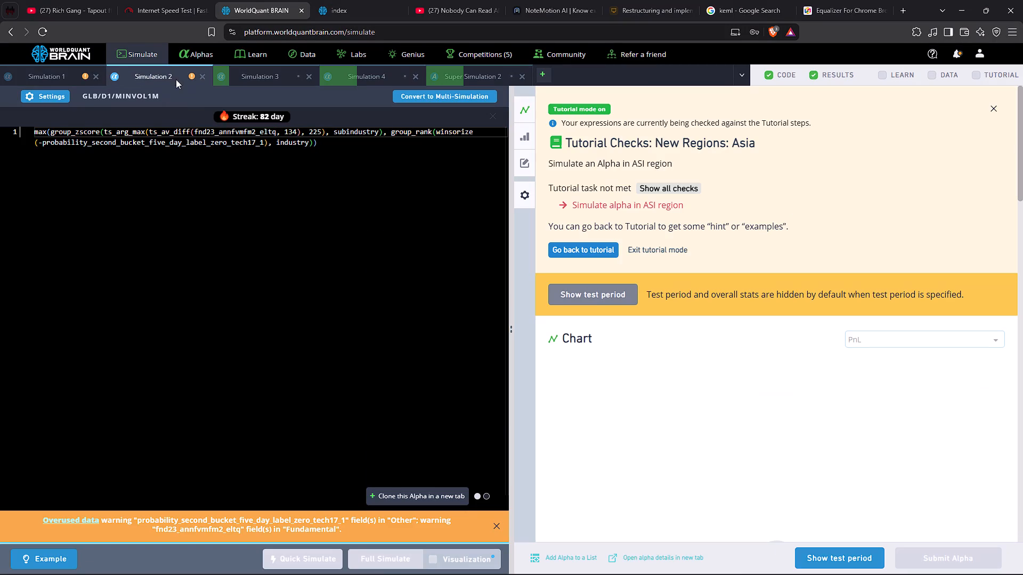
click(614, 290)
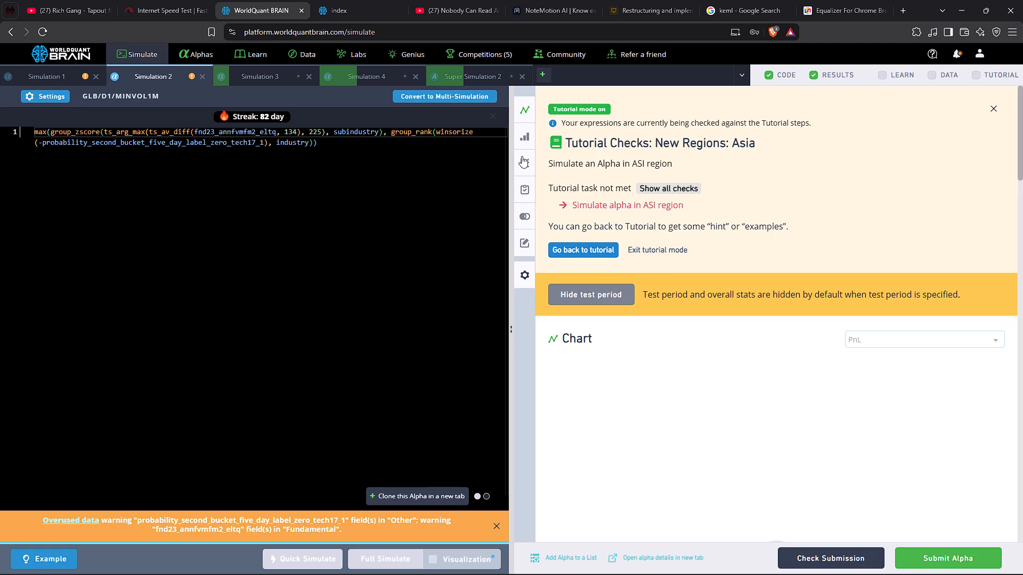
click(522, 156)
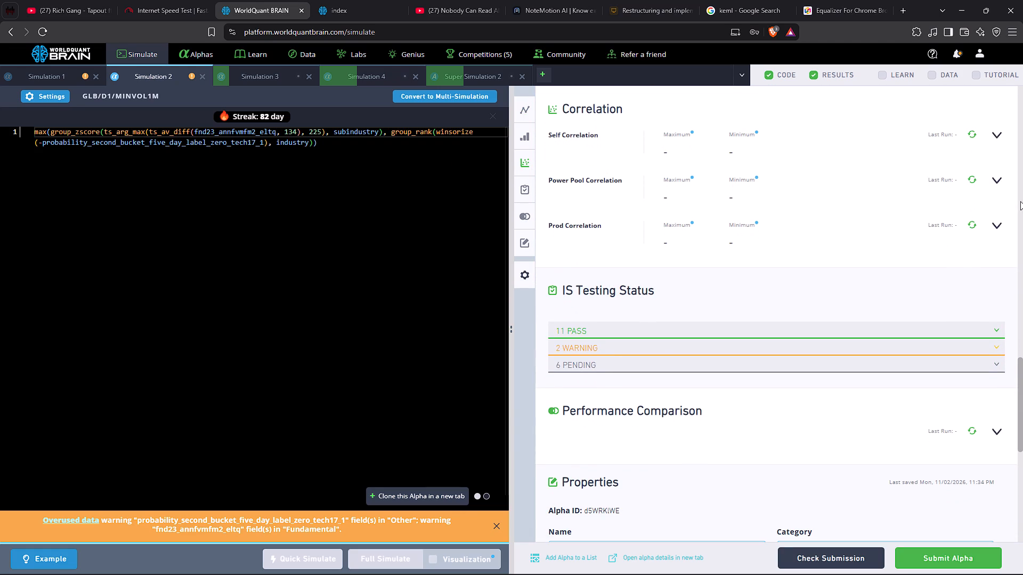
click(998, 219)
scroll(813, 380, down, 5)
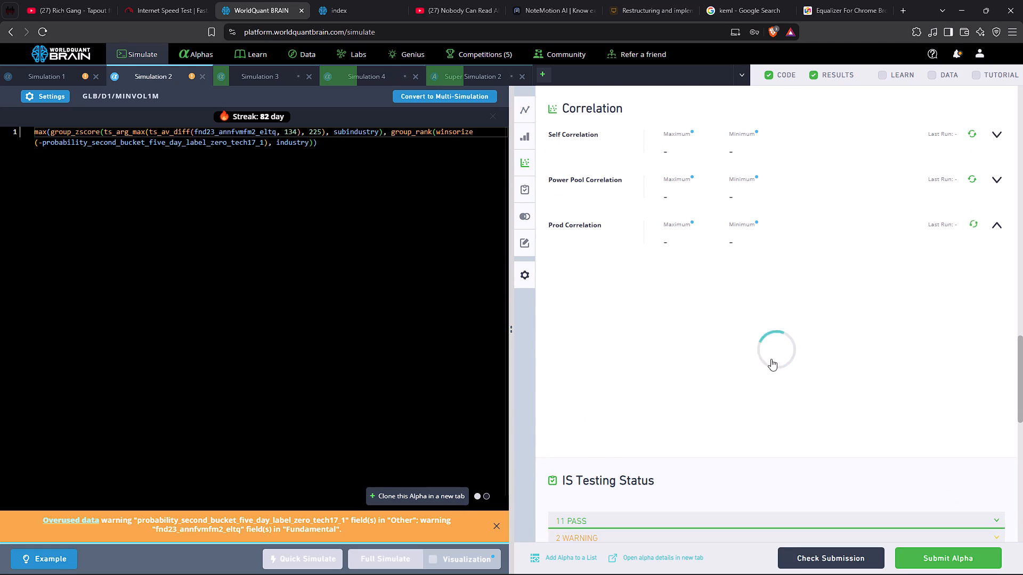
scroll(773, 447, down, 2)
click(661, 159)
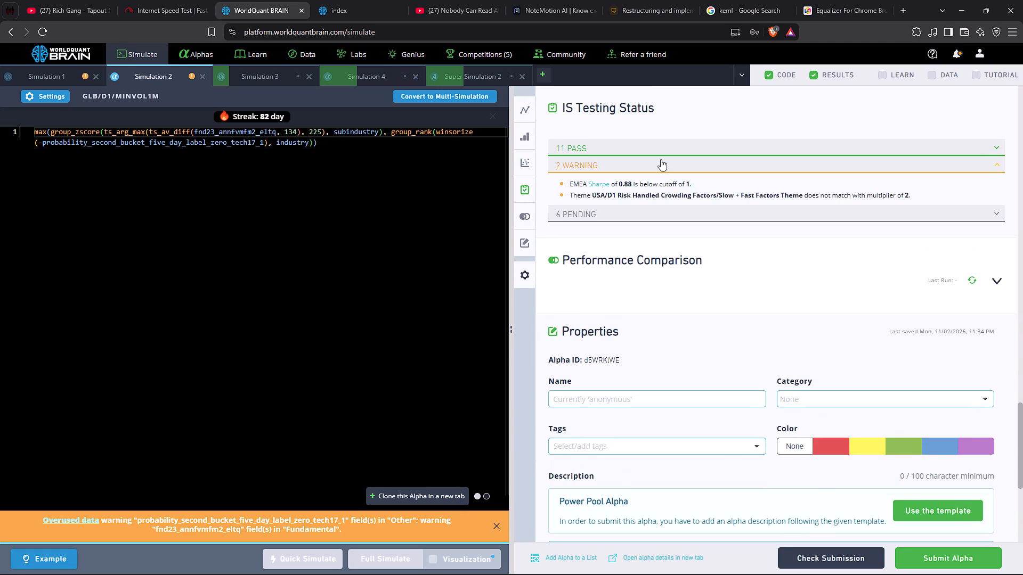
scroll(675, 199, up, 8)
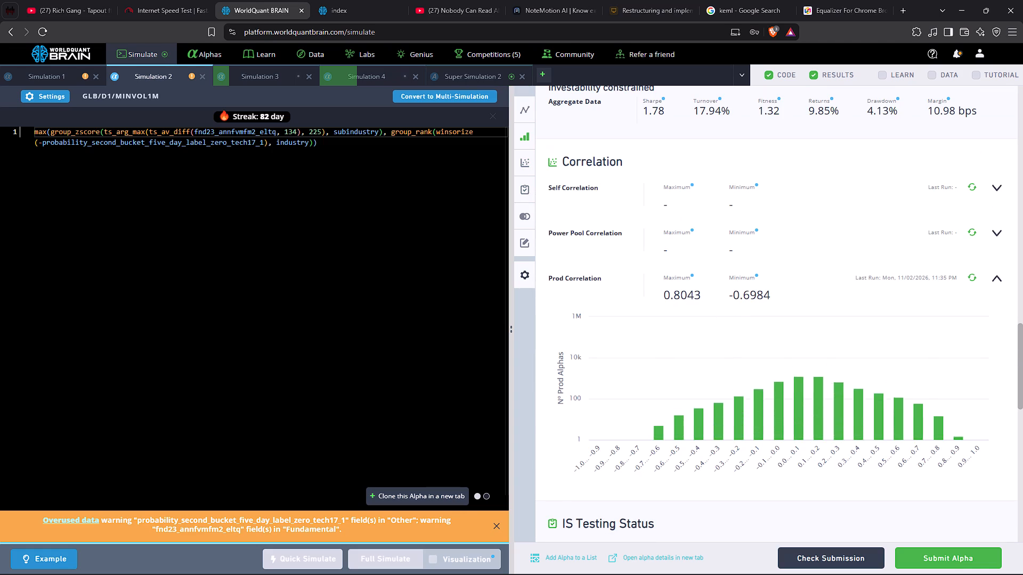
Replace fnd23_annfvmfm2_eltq in Simulation 2's expression with earnings_from_subsidiaries, copied from page 5 of the dataset list in Chrome, and run a full simulation.
key(alt+Tab)
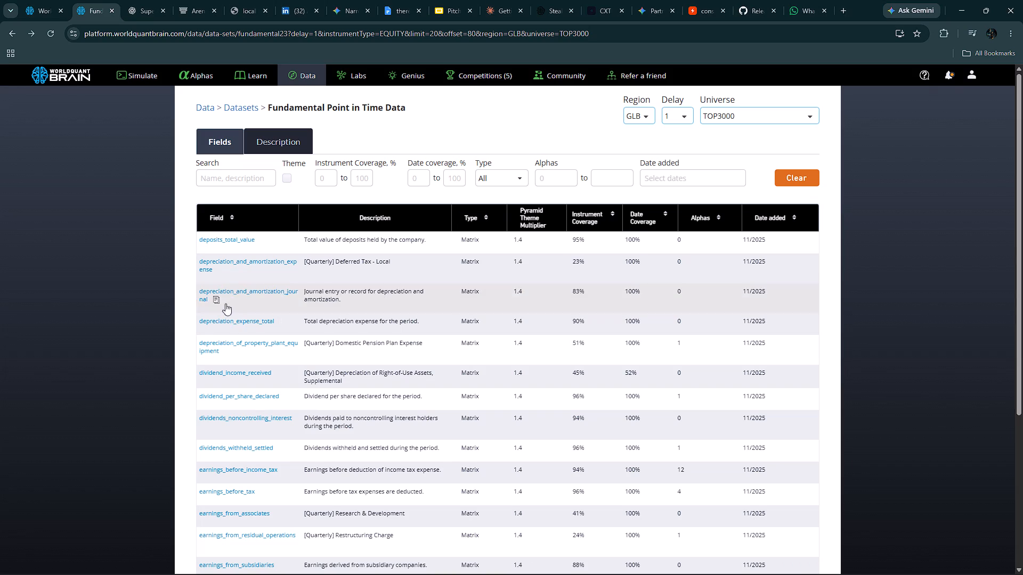
scroll(227, 372, down, 3)
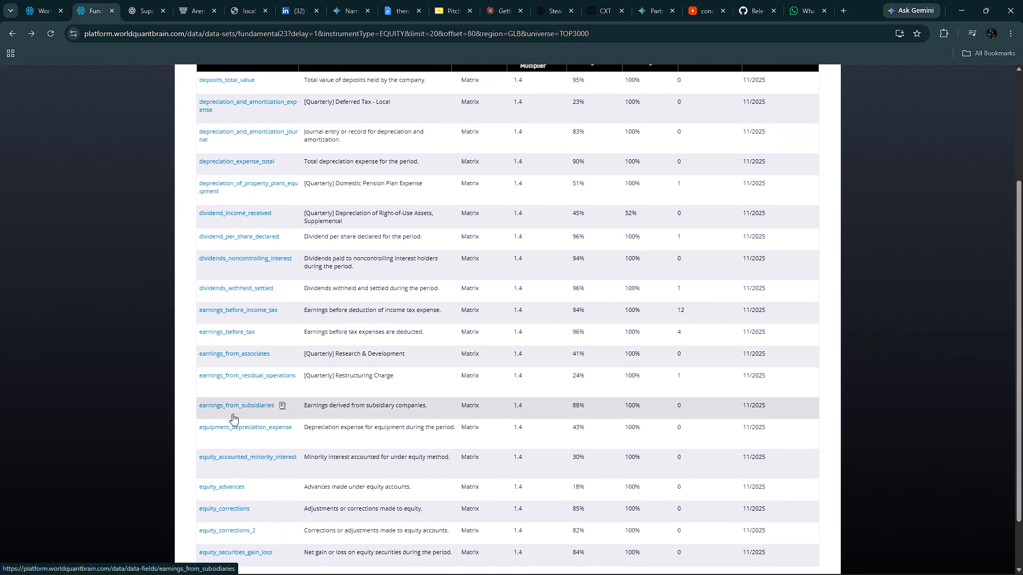
click(282, 409)
key(alt+Tab)
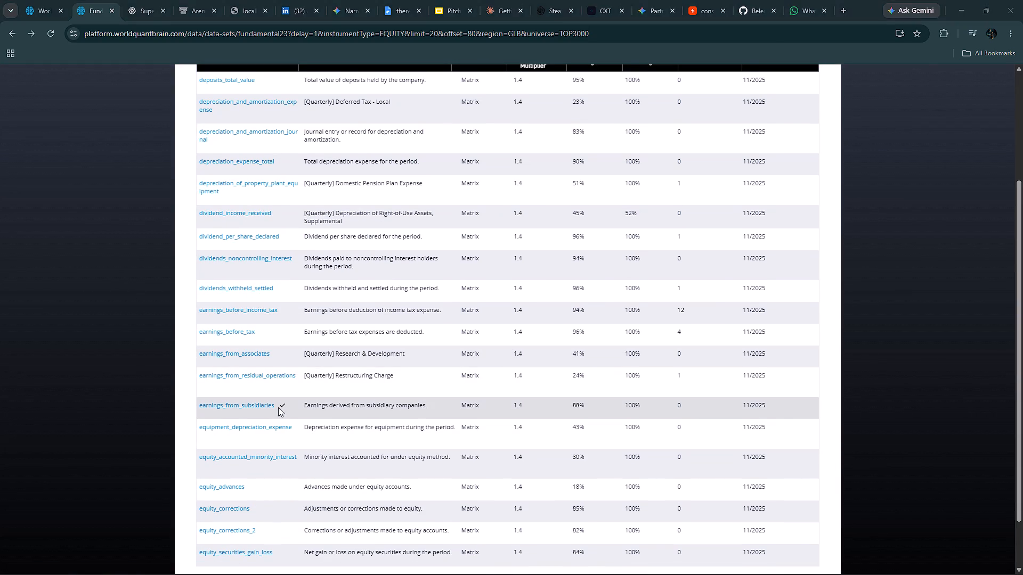
double_click(219, 131)
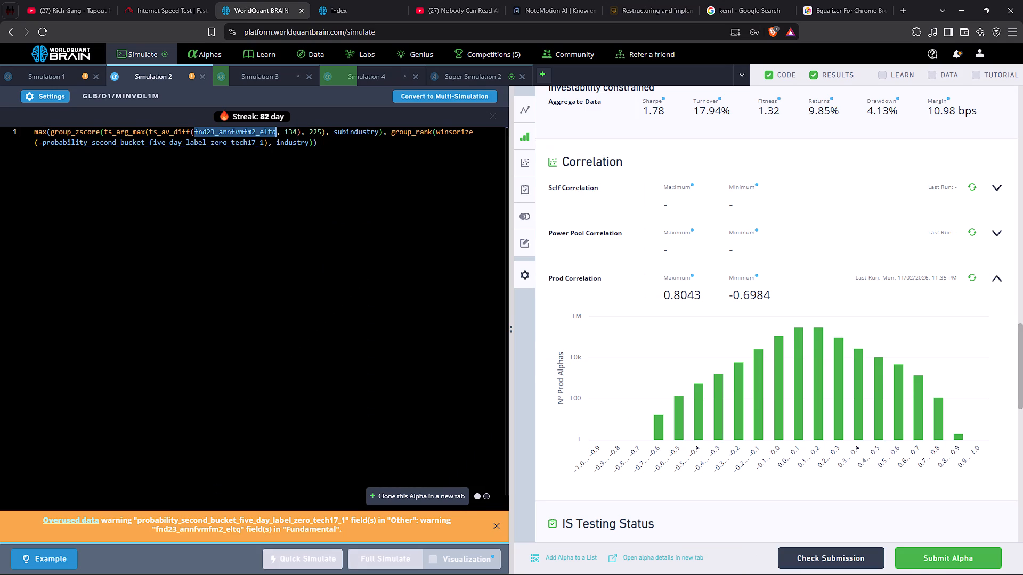
key(ctrl+v)
click(387, 557)
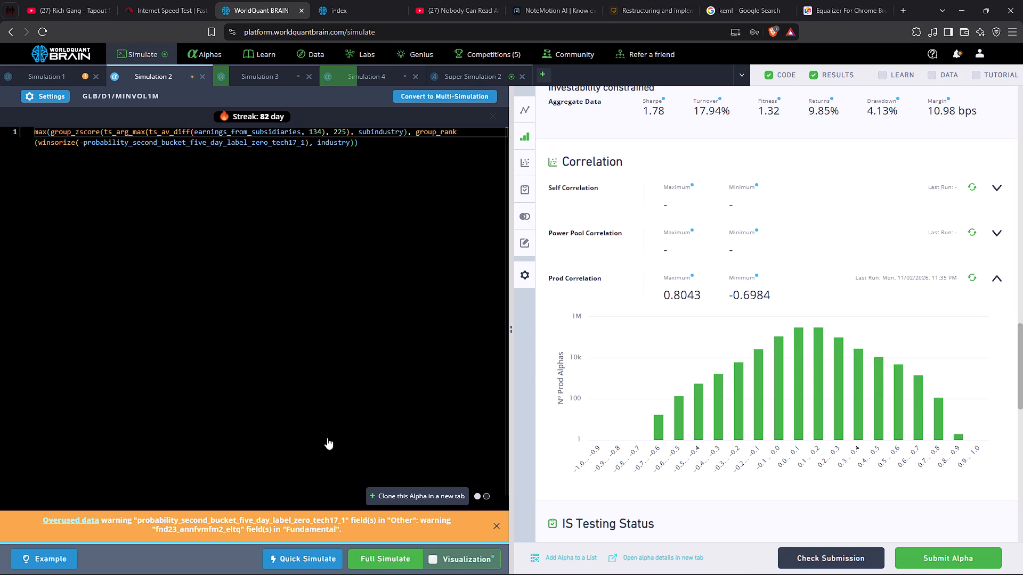
Show Simulation 1's test period, review its testing-status warning, and check its production correlation.
click(52, 79)
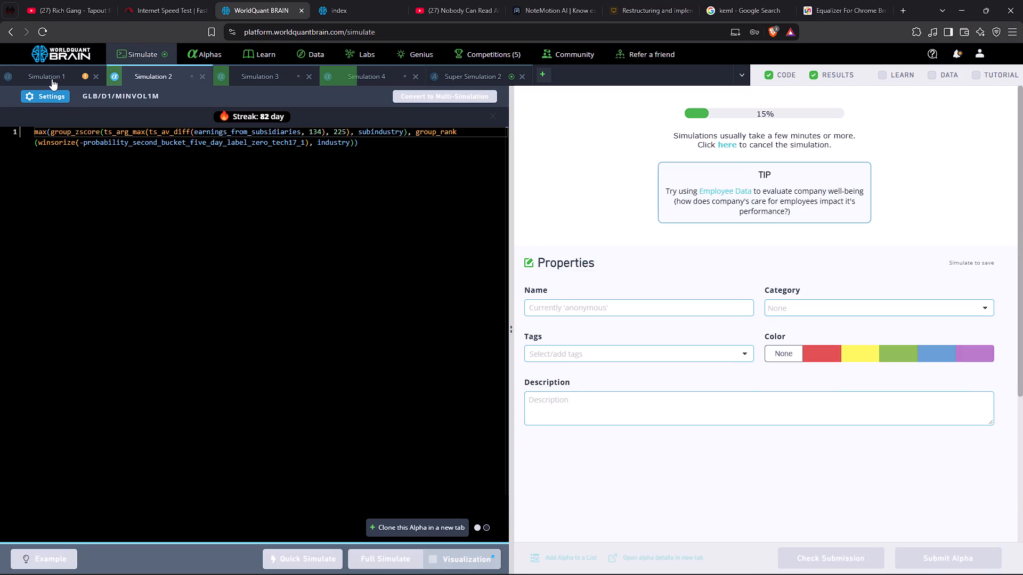
click(594, 292)
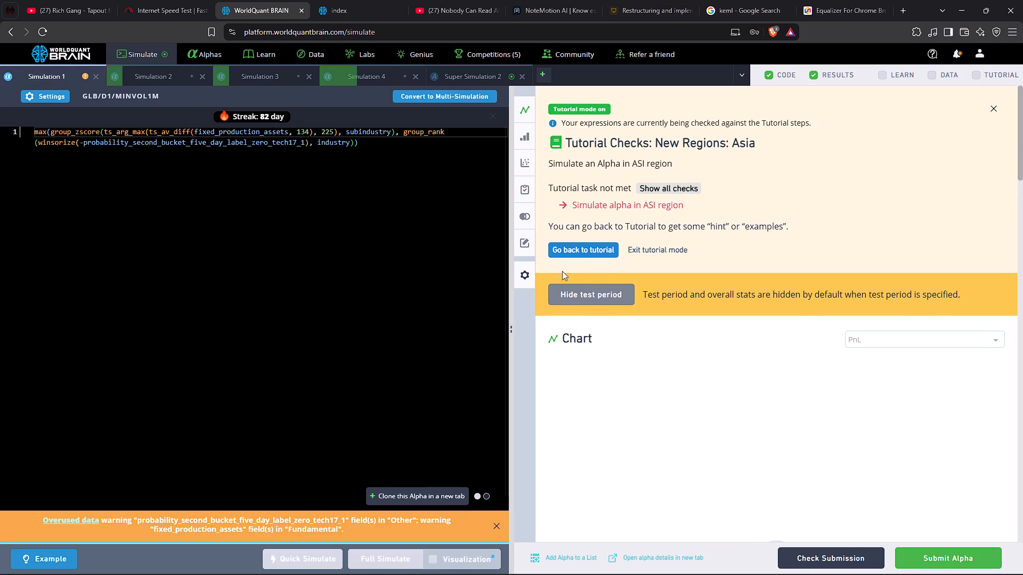
click(522, 165)
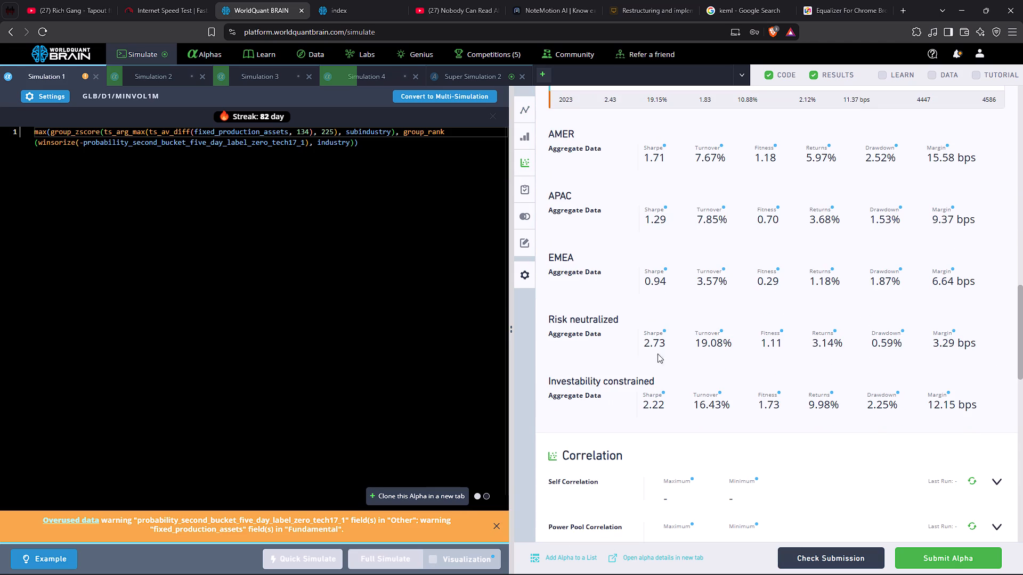
scroll(789, 302, down, 4)
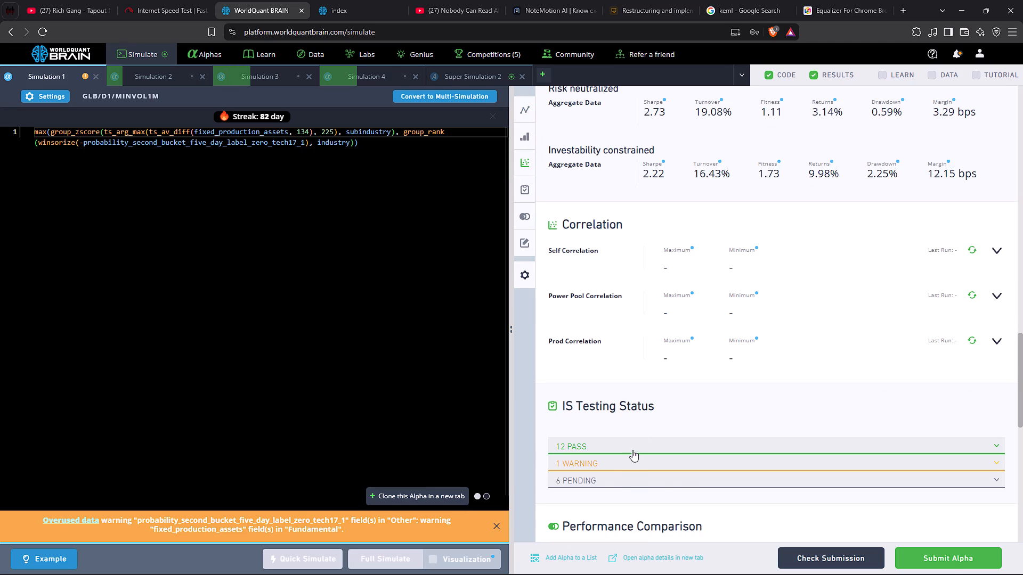
click(628, 462)
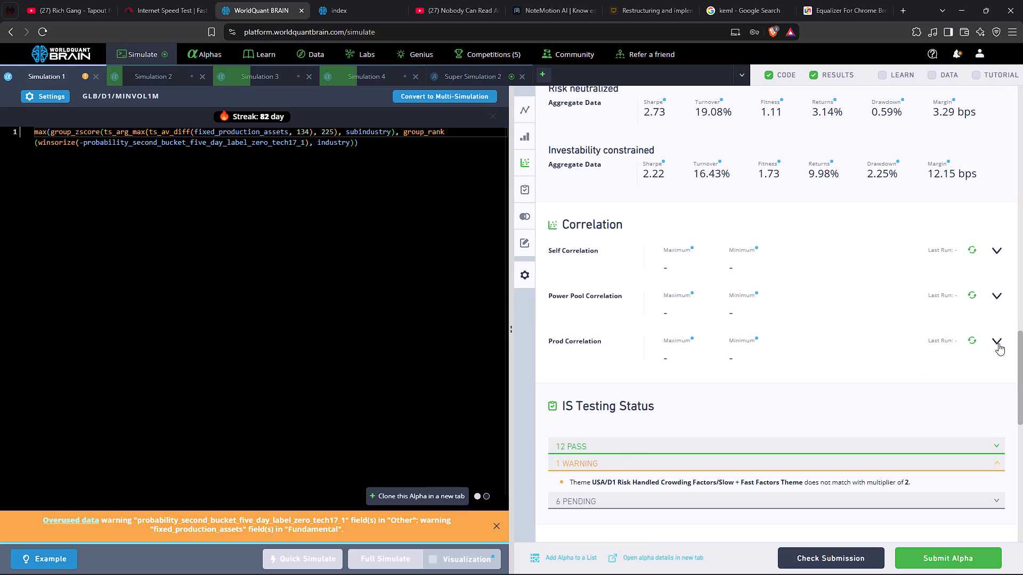
click(998, 343)
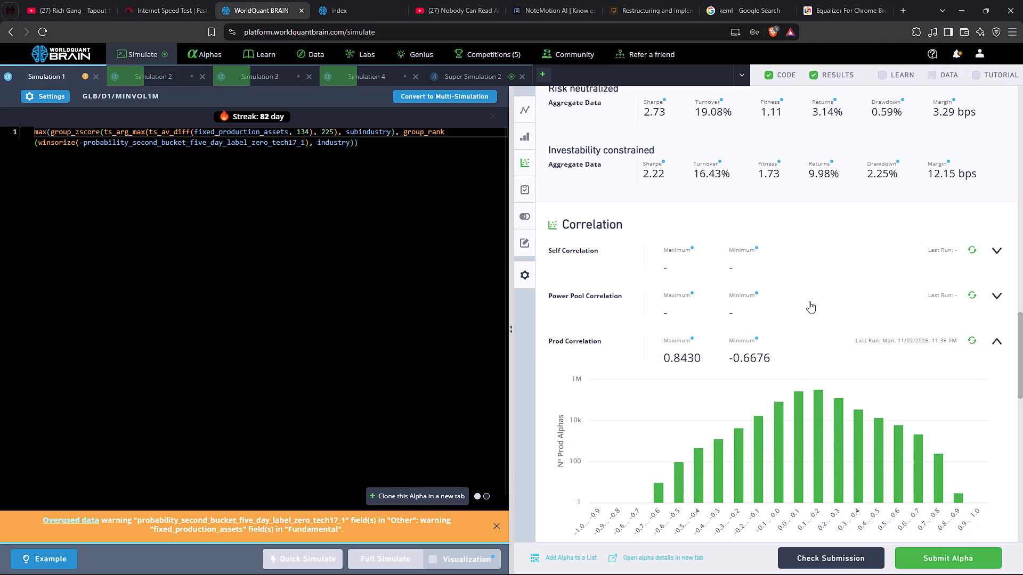
Replace fixed_production_assets in Simulation 1's expression with equity_accounted_minority_interest, copied from page 5 of the dataset list in Chrome, and run a full simulation.
key(alt+Tab)
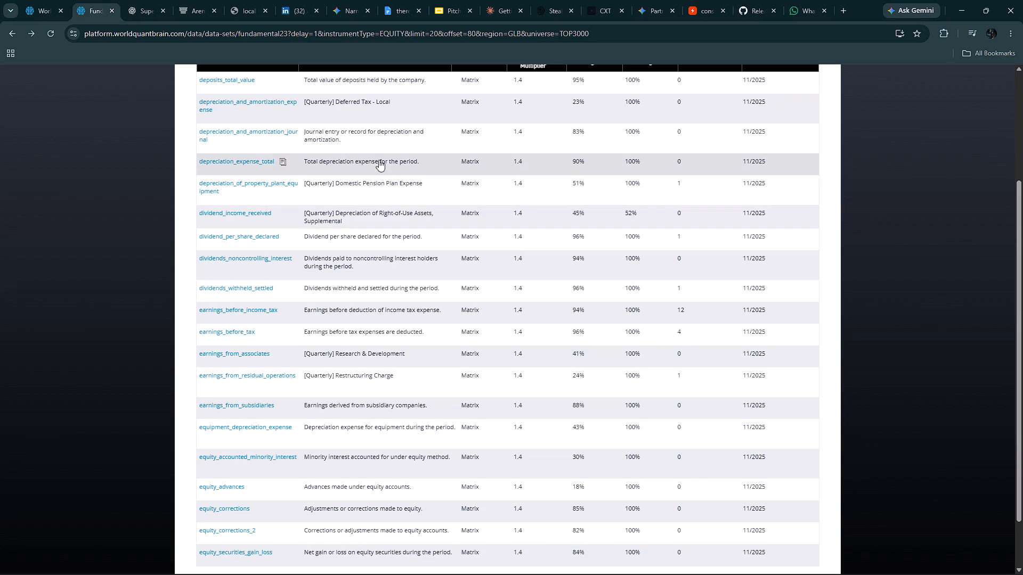
scroll(213, 123, up, 3)
scroll(225, 339, down, 6)
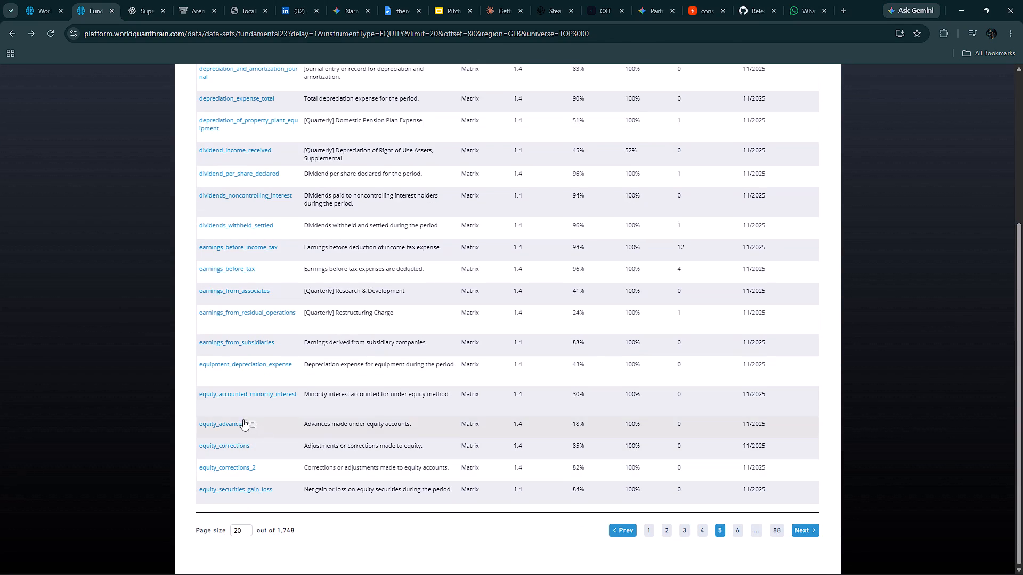
click(208, 403)
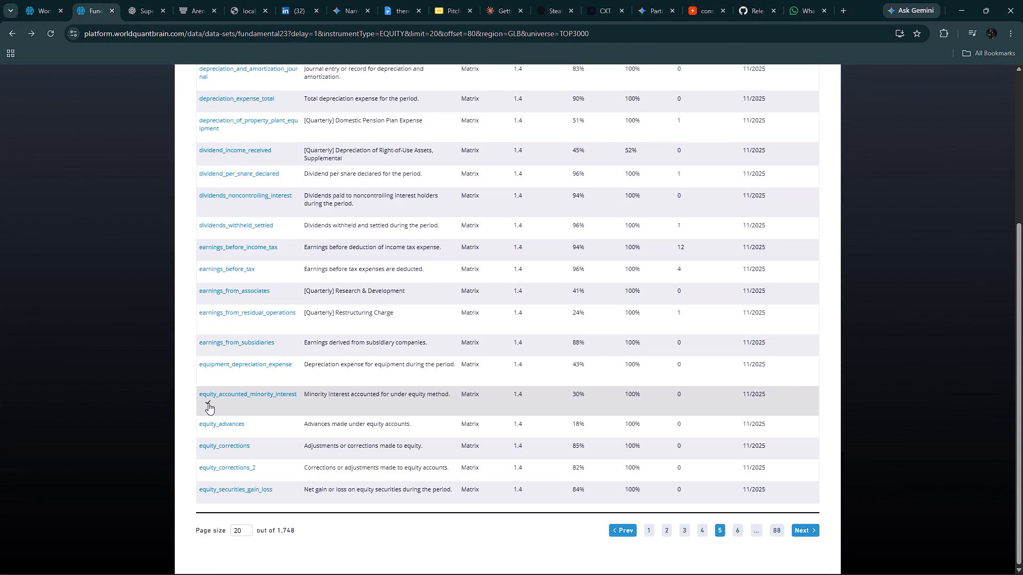
key(alt+Tab)
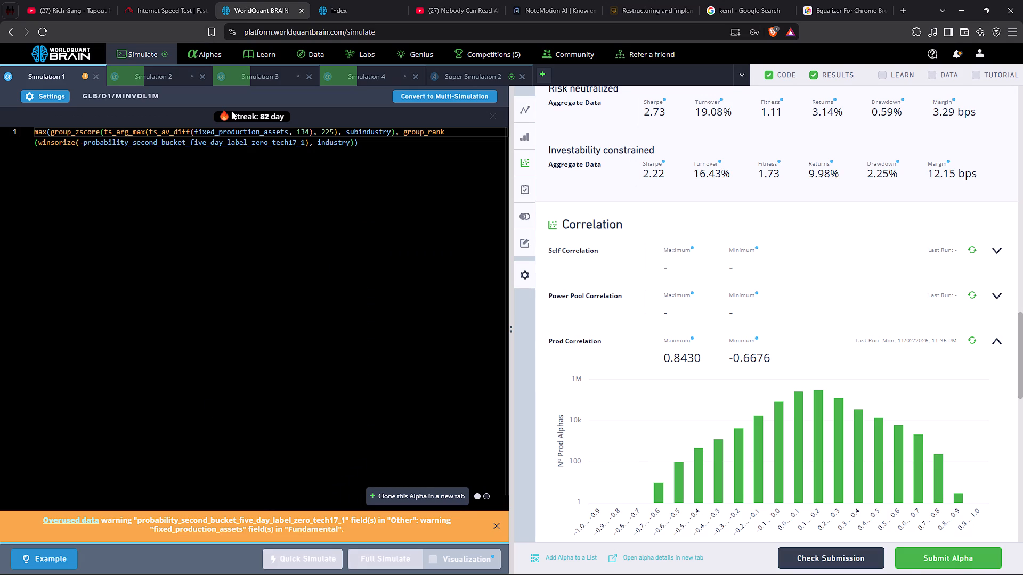
double_click(232, 130)
key(ctrl+v)
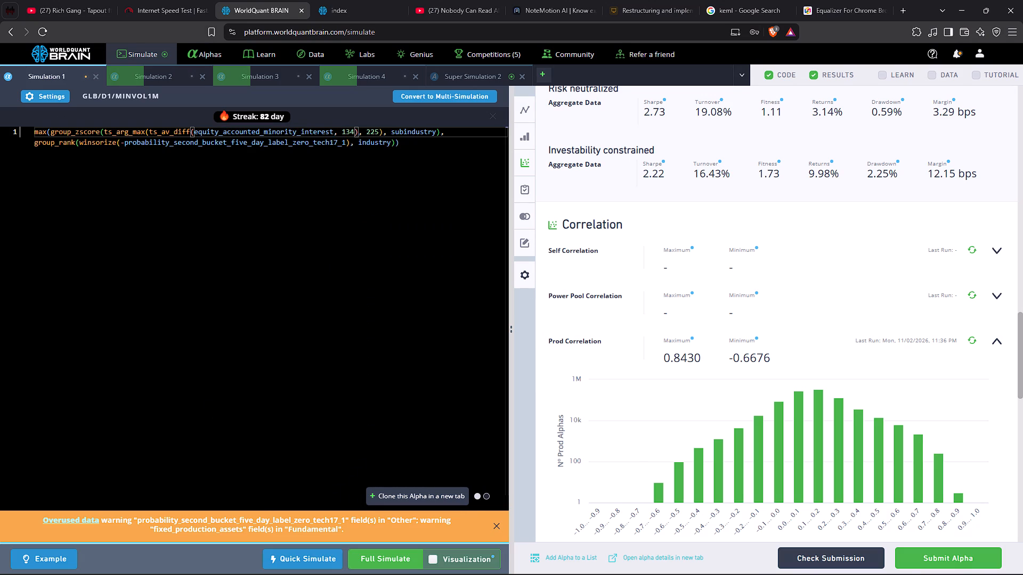
click(380, 552)
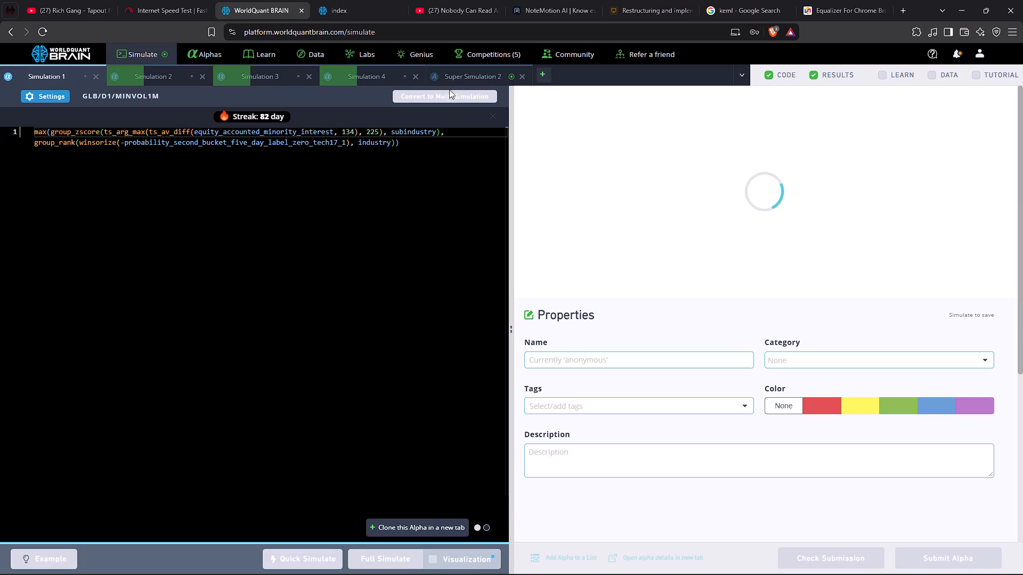
Show Super Simulation 2's test period and check its production correlation.
click(458, 77)
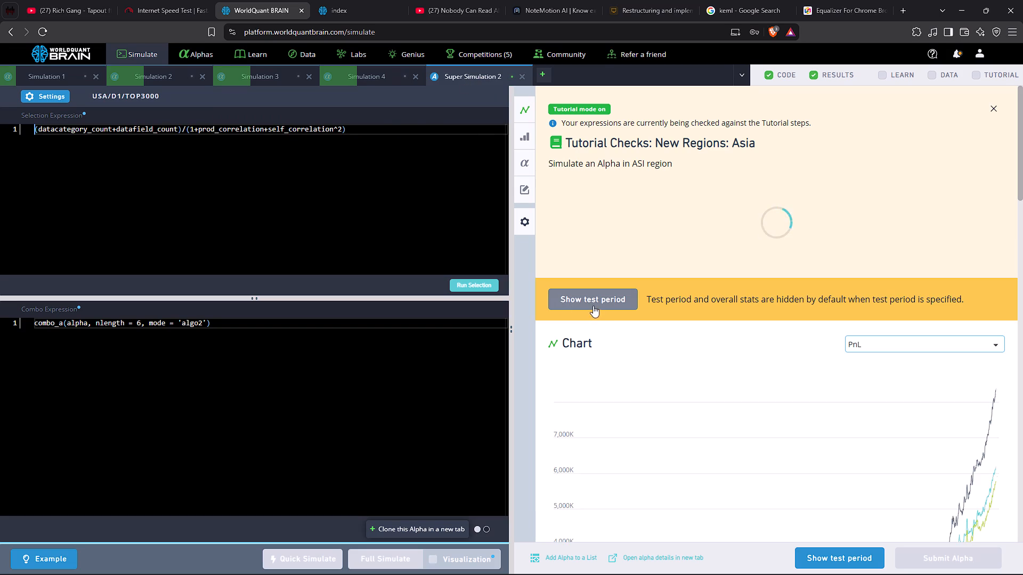
click(594, 303)
click(528, 160)
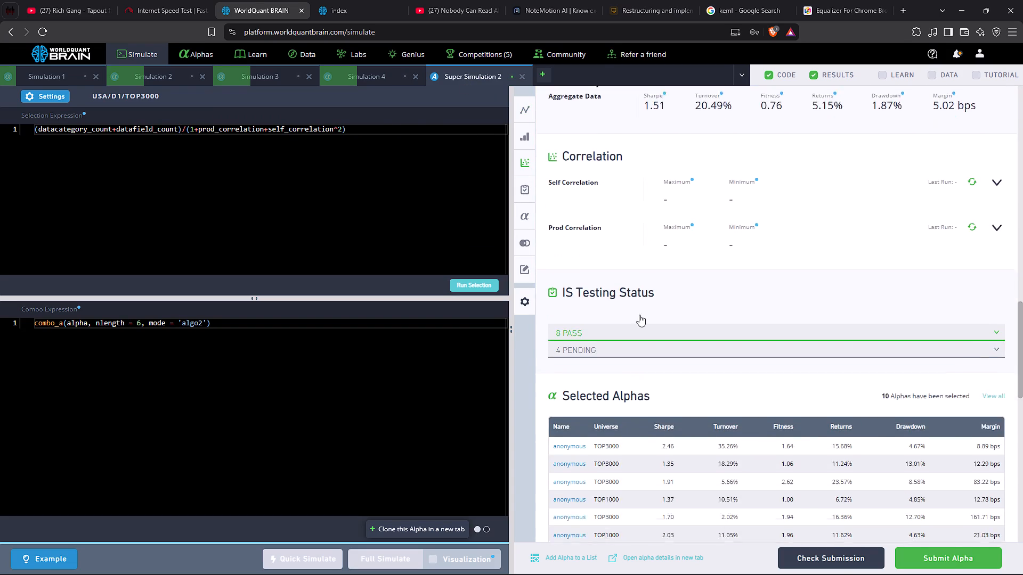
click(995, 182)
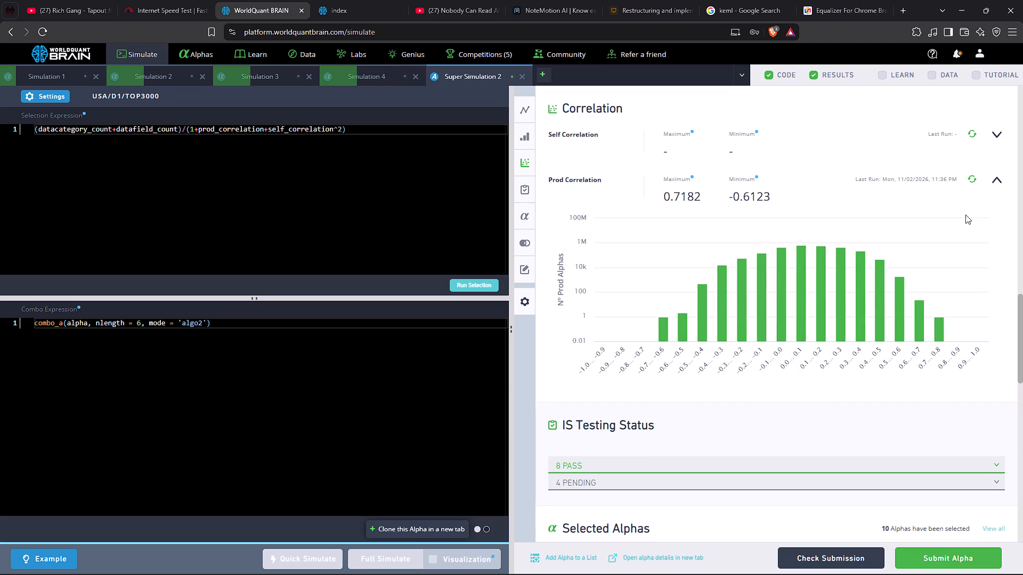
Set nlength to 5 in Super Simulation 2's combo expression and run a full simulation.
click(142, 325)
key(BackSpace)
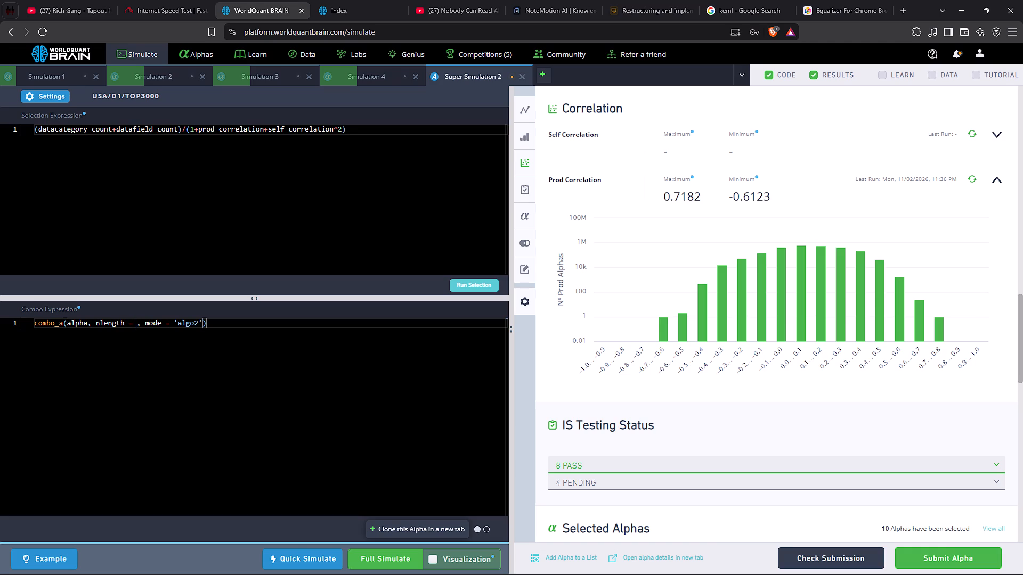
key(5)
click(402, 555)
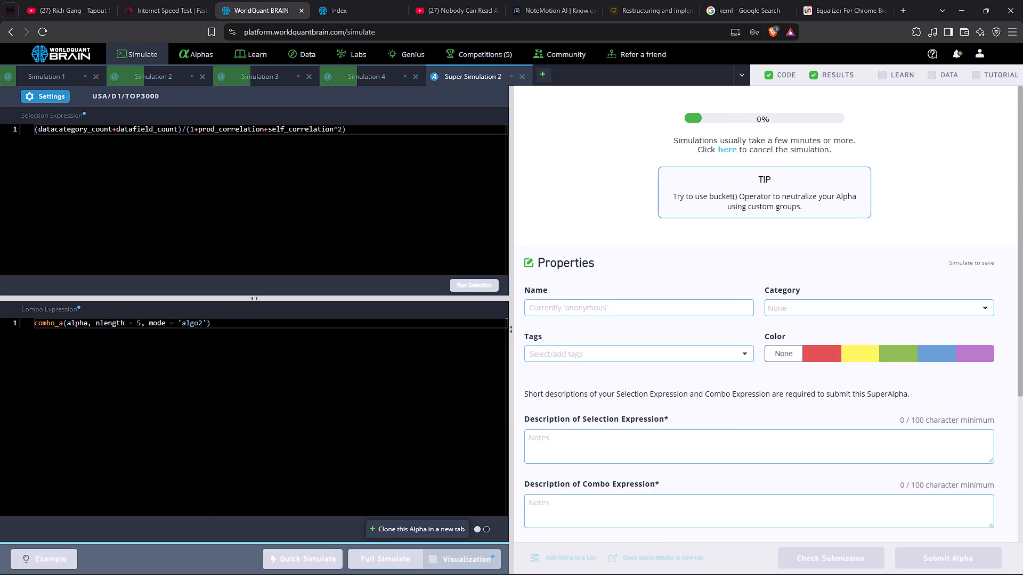
Clone the Super Simulation 2 alpha in a new tab.
click(202, 327)
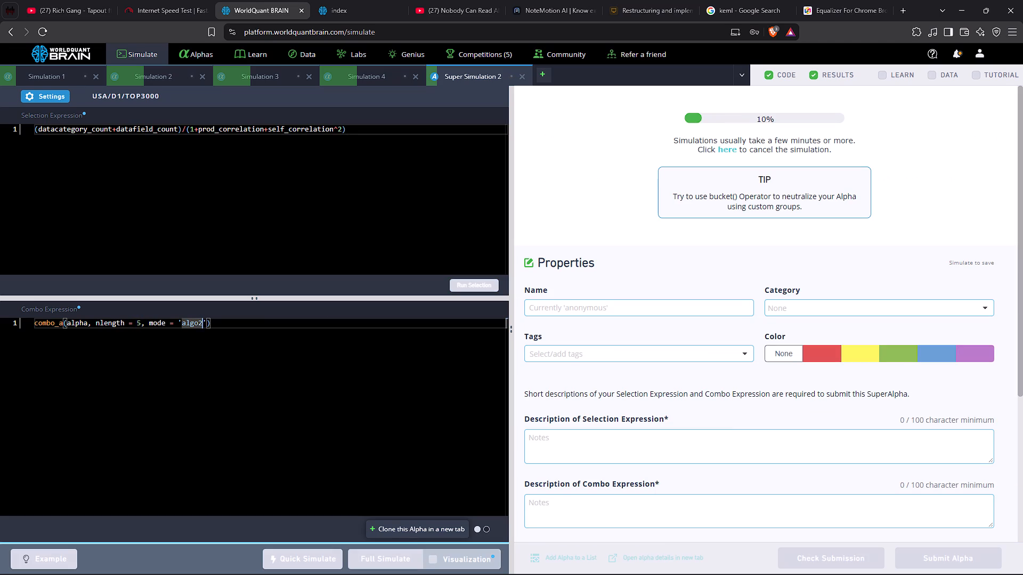
click(441, 372)
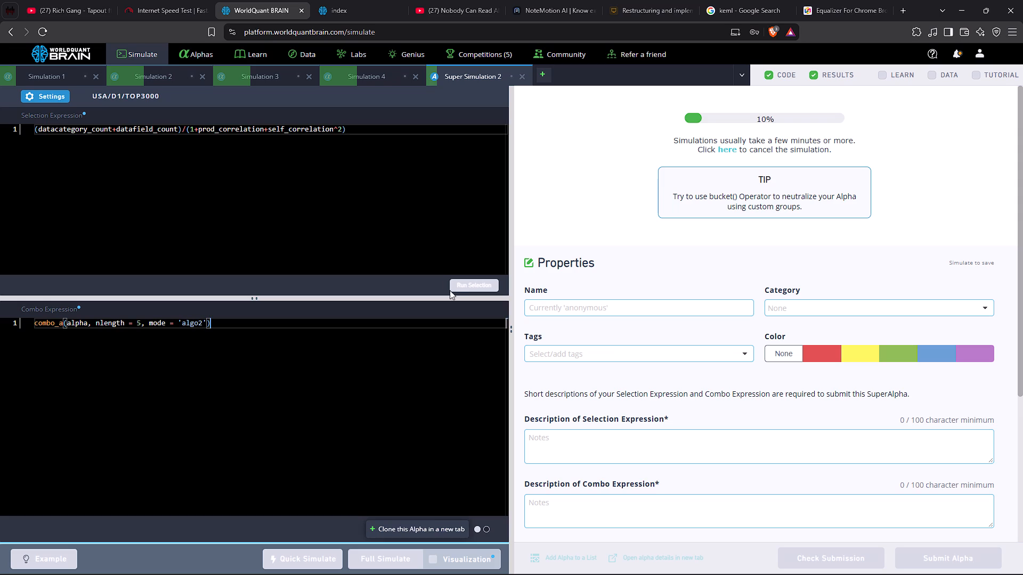
click(426, 528)
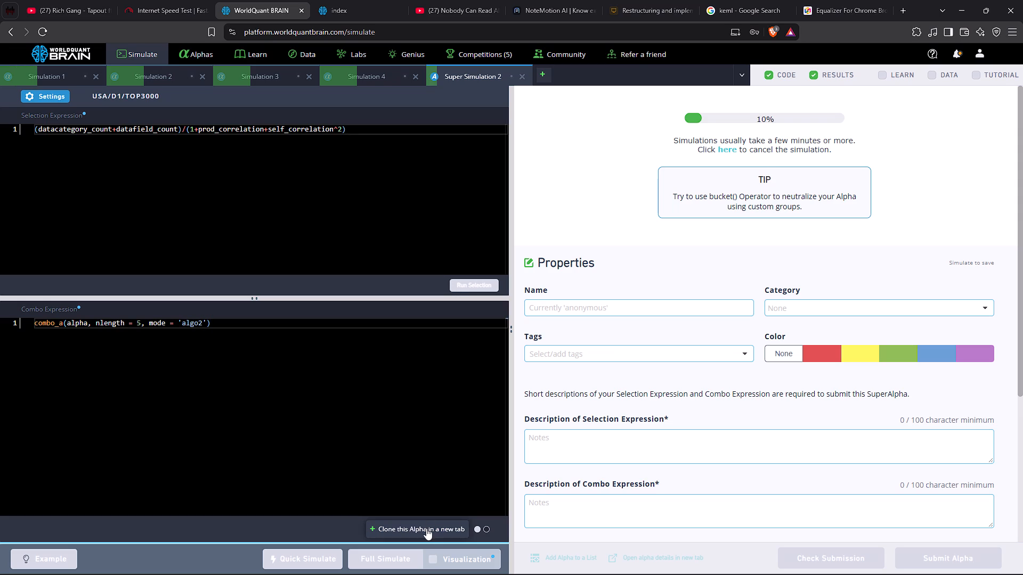
Replace Super Simulation 3's selection expression with (turnover*decay^2)/(1+prod_correlation), copied from the ChatGPT chat in Chrome, and run a full simulation.
key(alt+Tab)
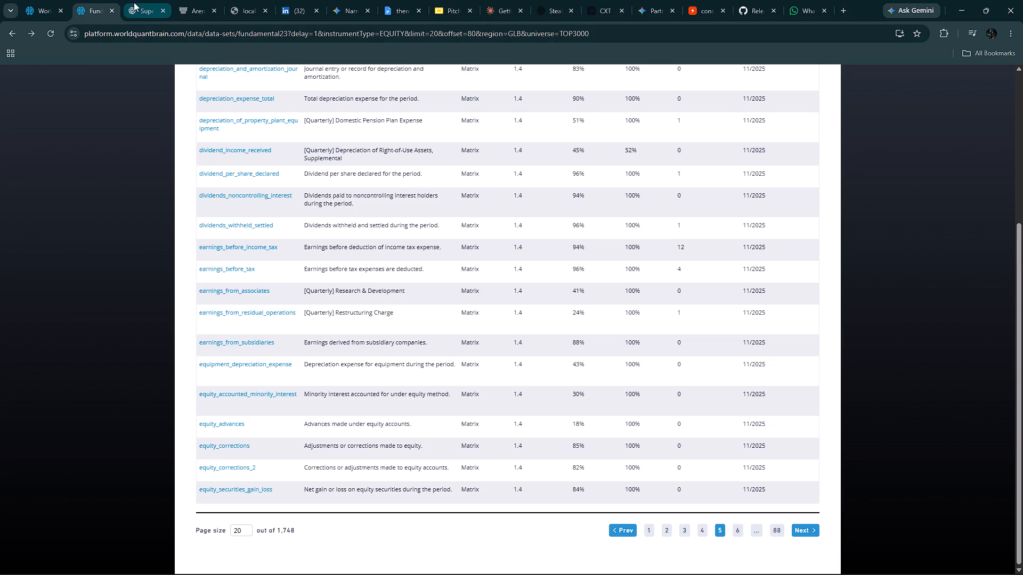
click(134, 2)
scroll(561, 341, up, 8)
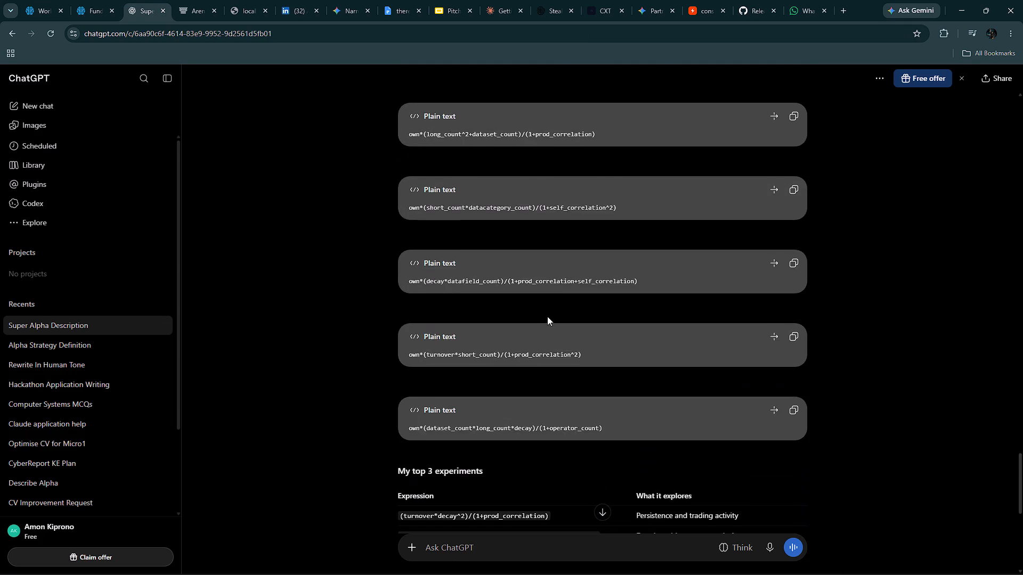
scroll(543, 306, up, 9)
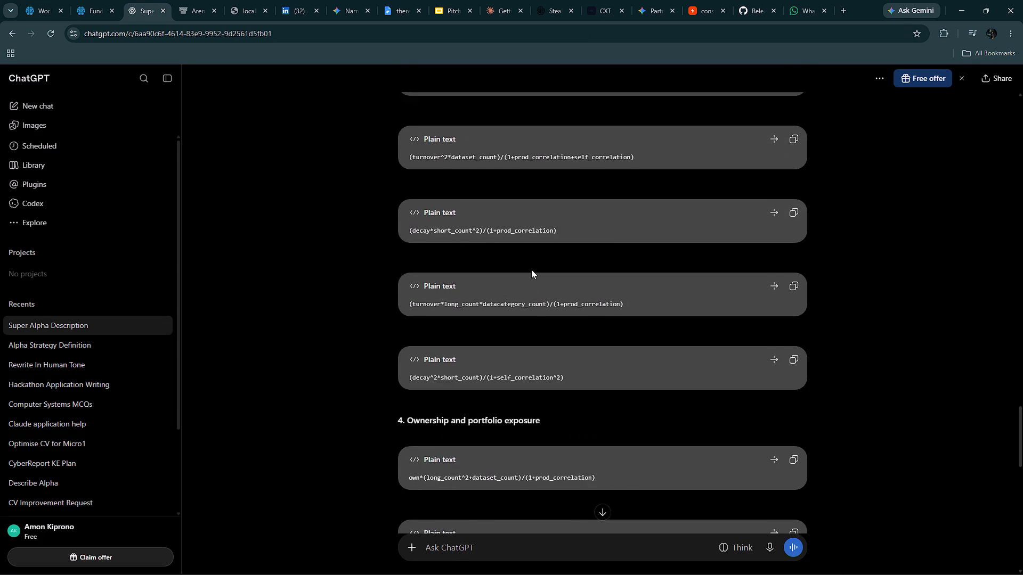
scroll(522, 260, up, 1)
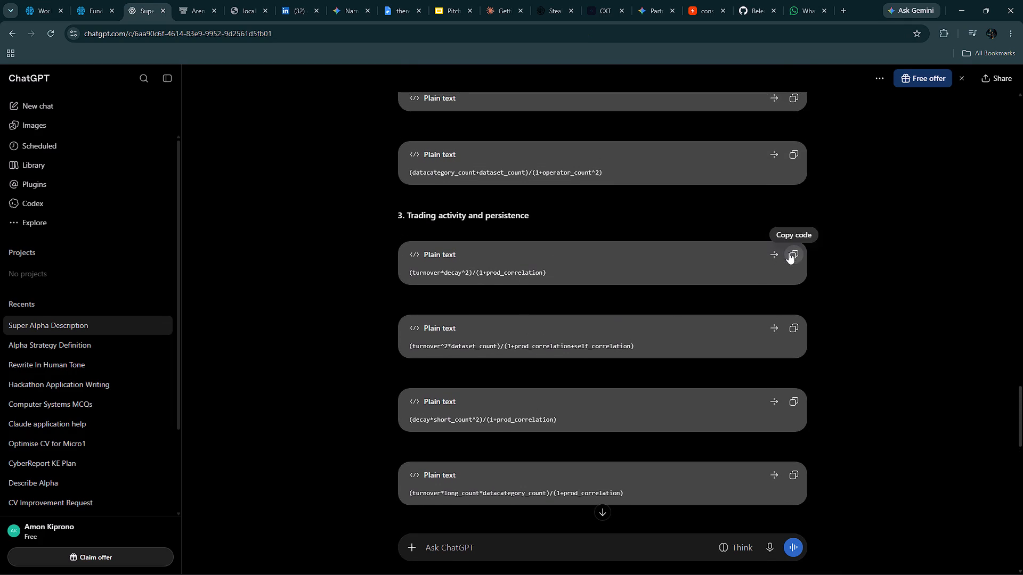
click(789, 254)
key(alt+Tab)
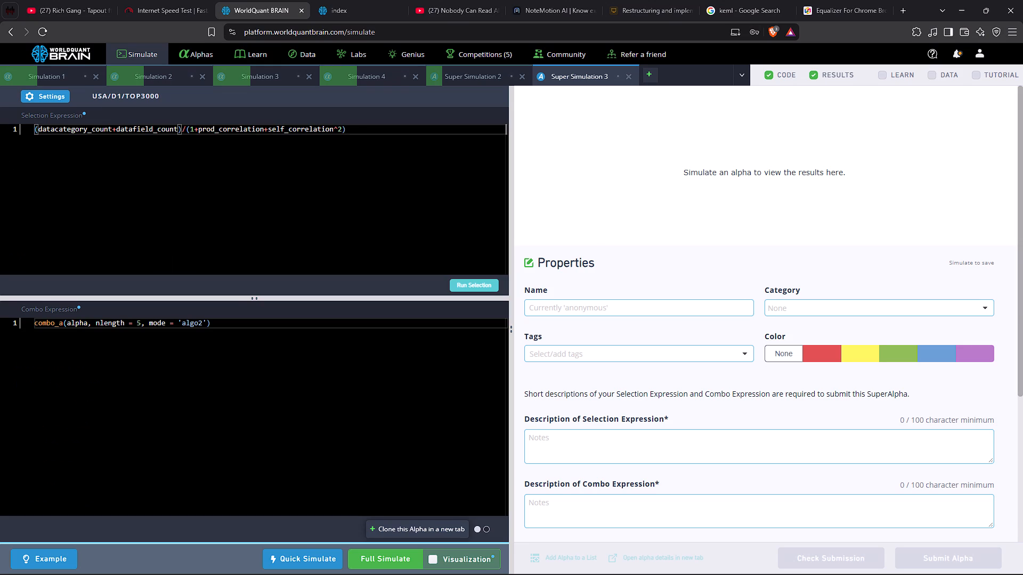
click(391, 171)
key(ctrl+a)
key(ctrl+v)
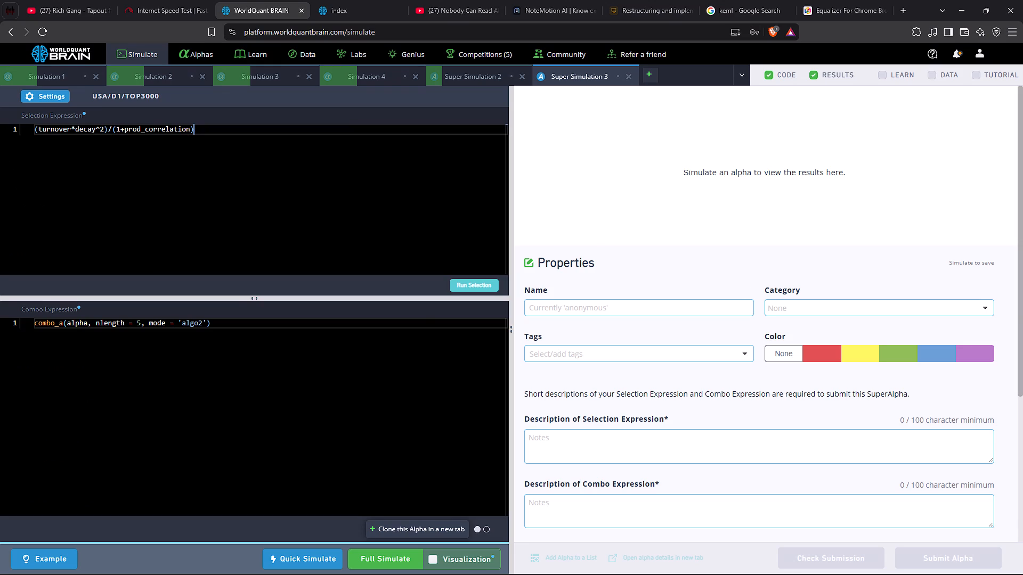
click(391, 556)
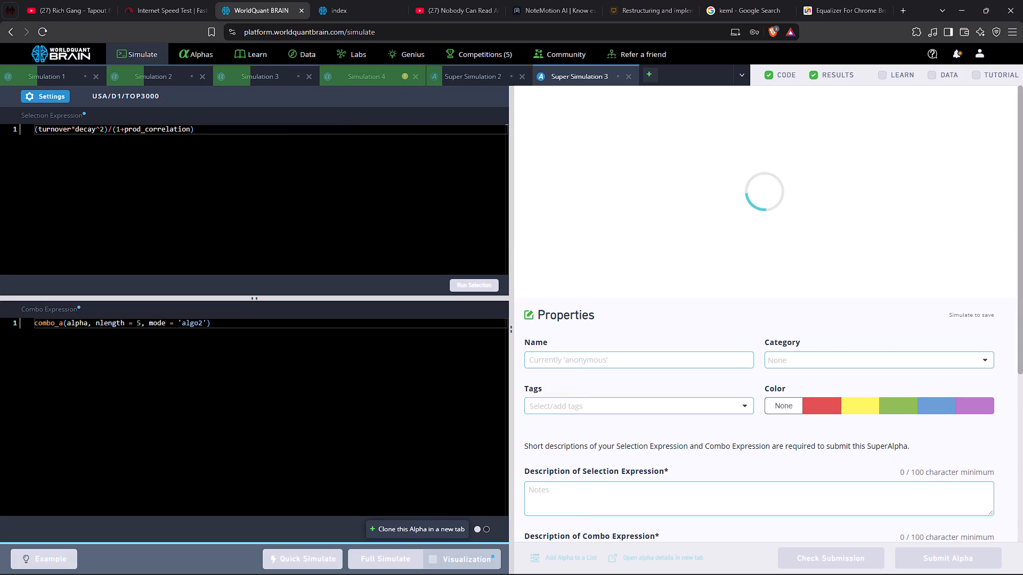
Show Simulation 4's test period, expand its IS testing warning and check its production correlation.
click(378, 75)
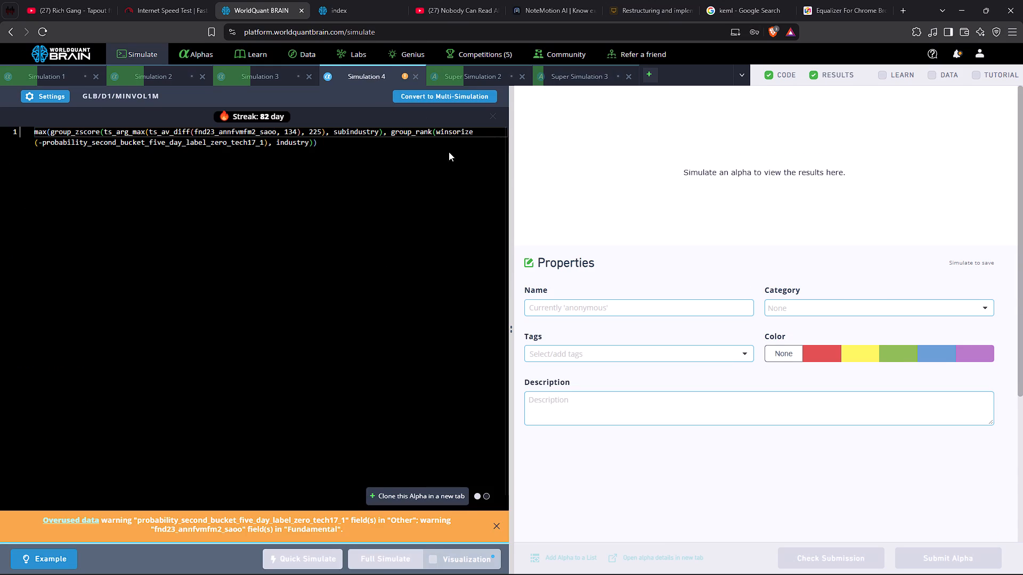
click(587, 290)
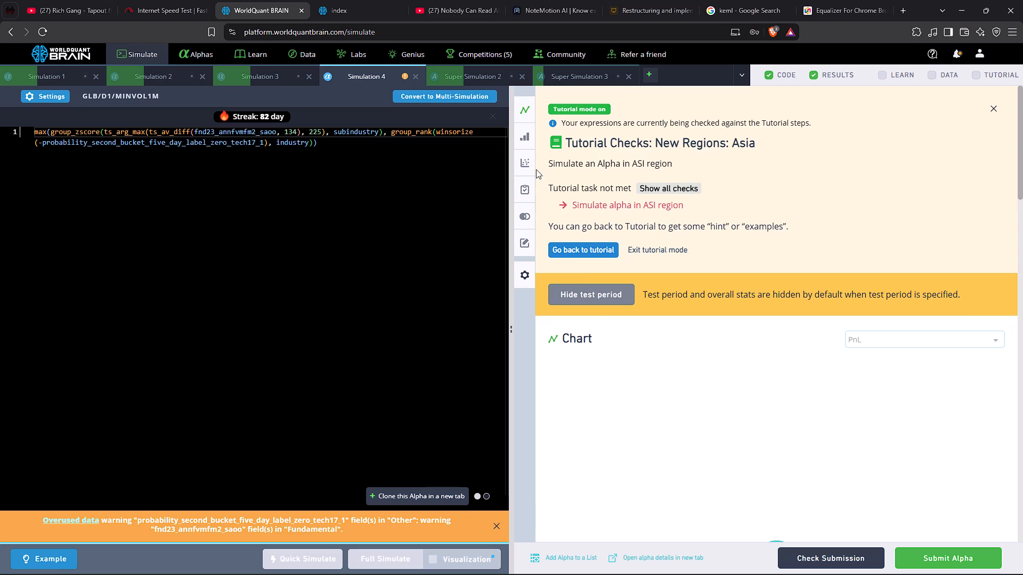
click(522, 154)
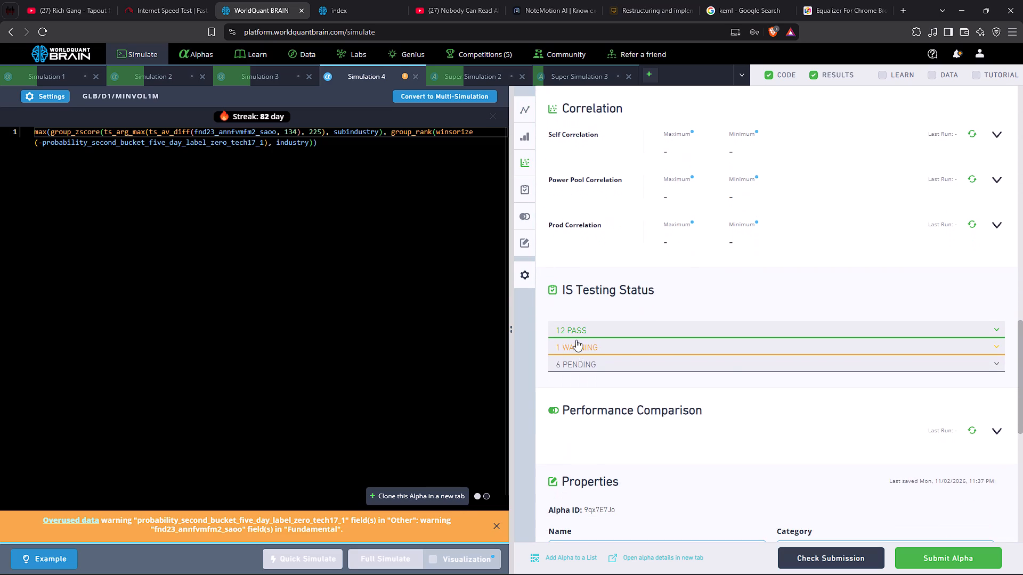
click(576, 340)
click(995, 227)
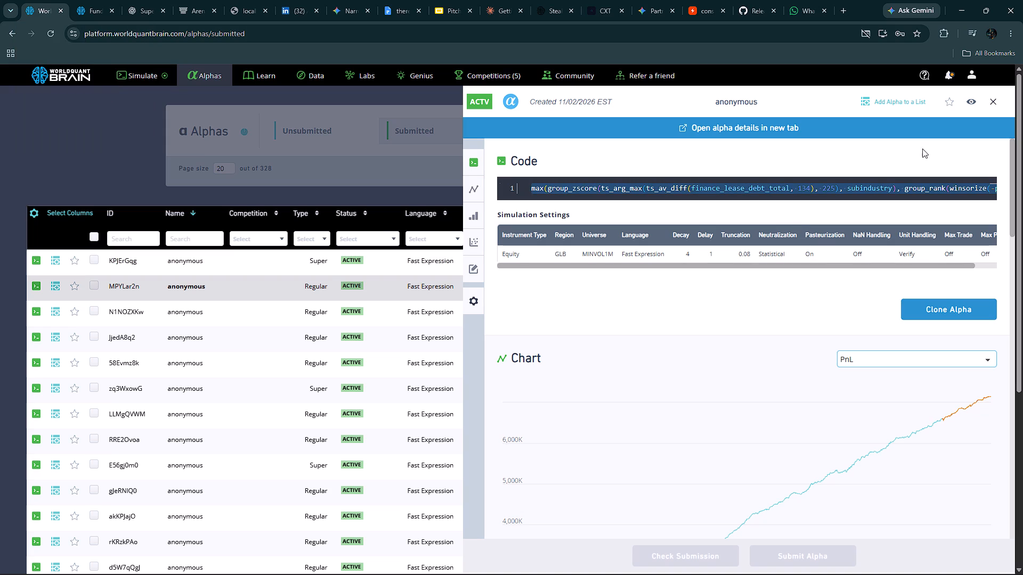
click(989, 102)
click(993, 103)
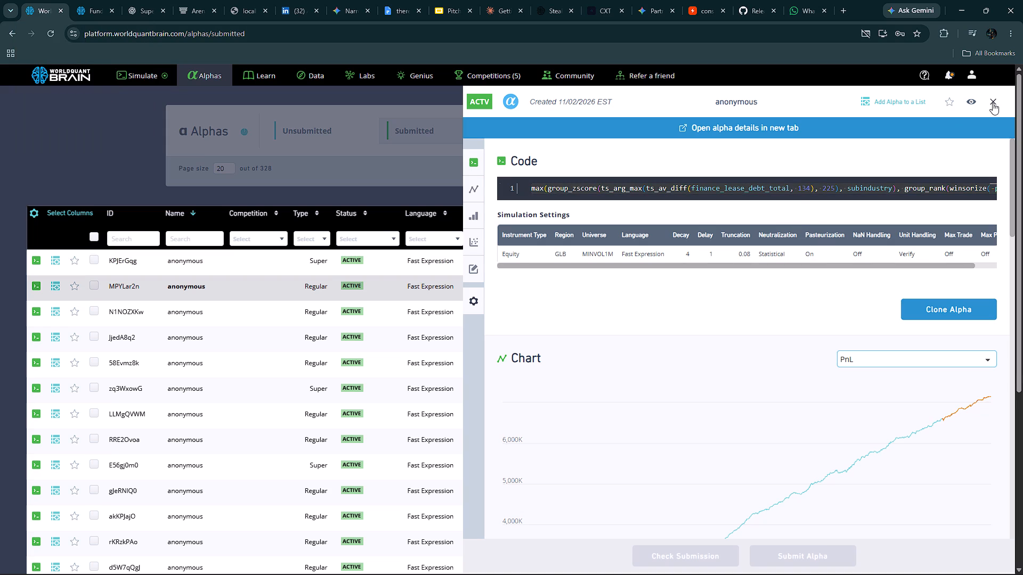
scroll(508, 332, down, 13)
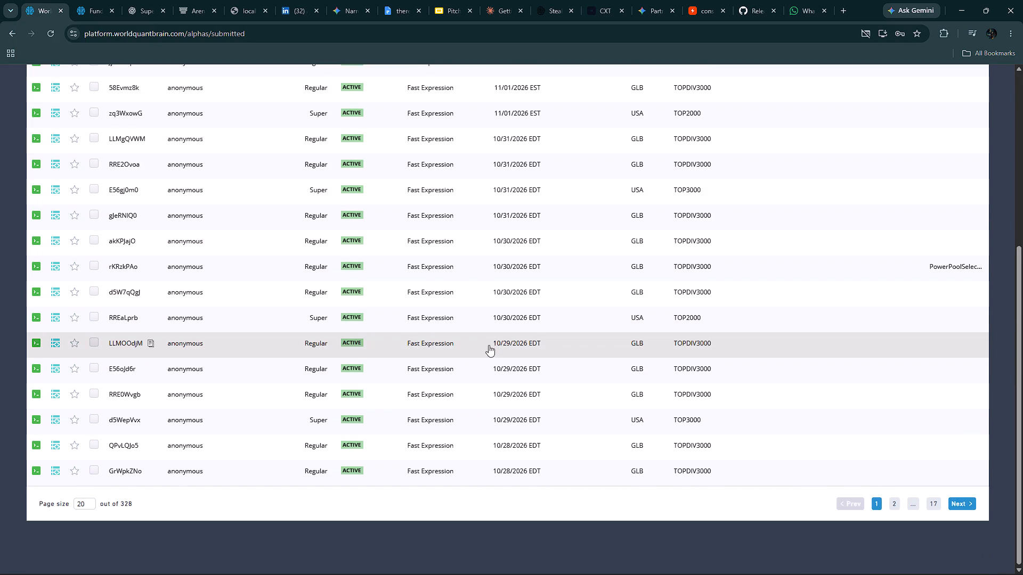
scroll(489, 345, up, 10)
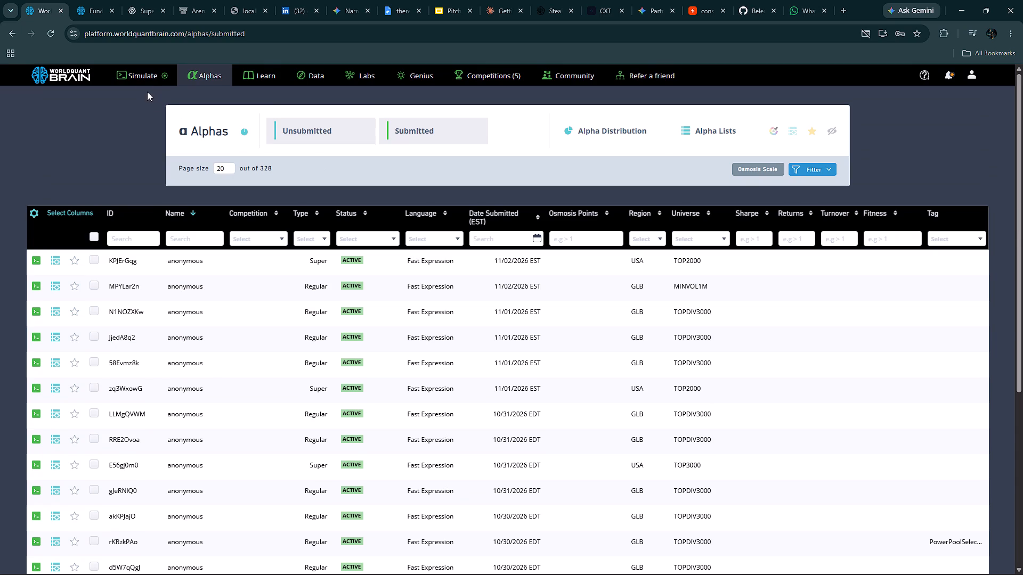
Look through Super Simulation 2's results and properties in Chrome, and return to the submitted alphas list.
click(142, 75)
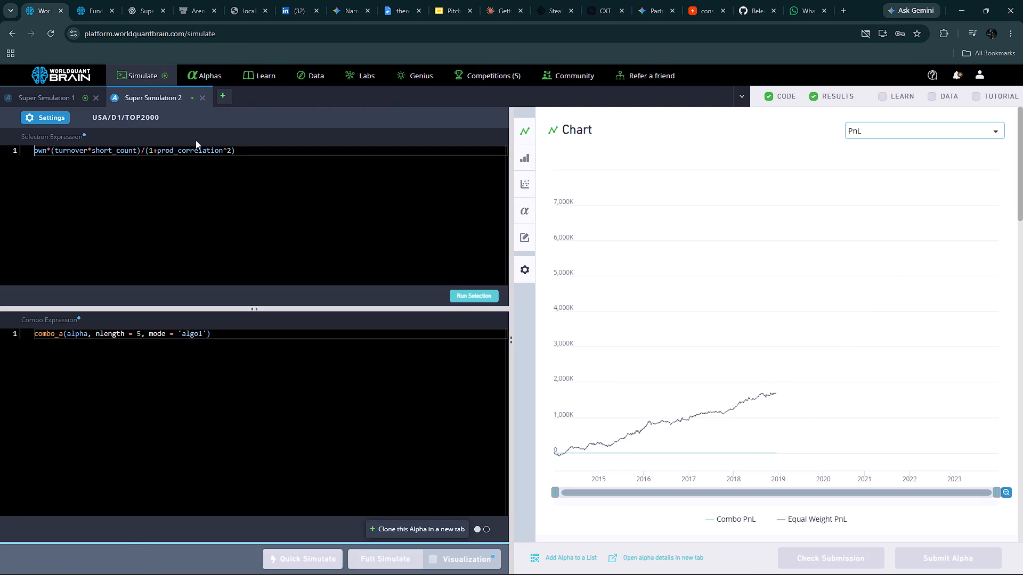
scroll(729, 385, down, 13)
scroll(735, 382, down, 10)
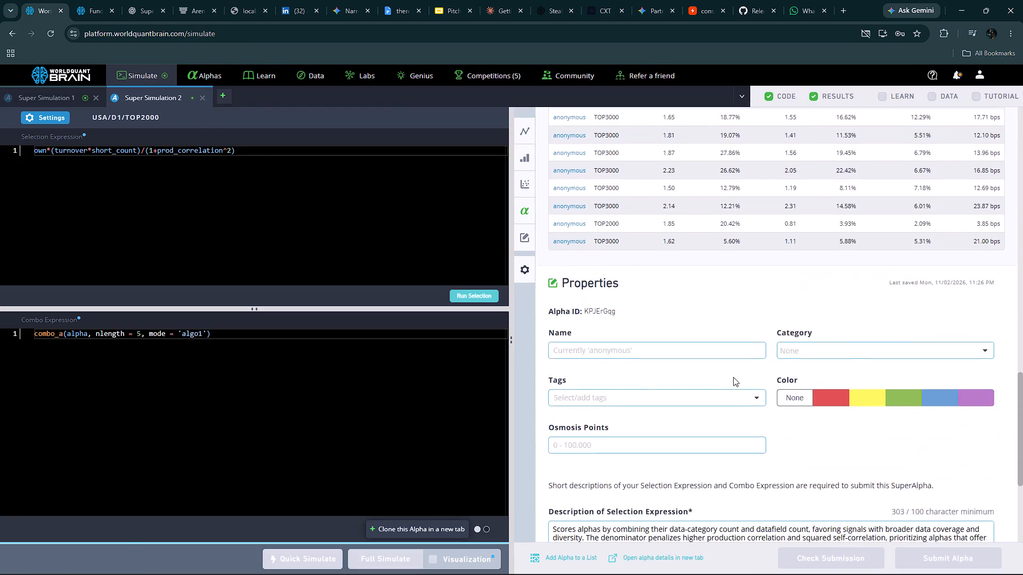
scroll(733, 377, down, 1)
click(205, 72)
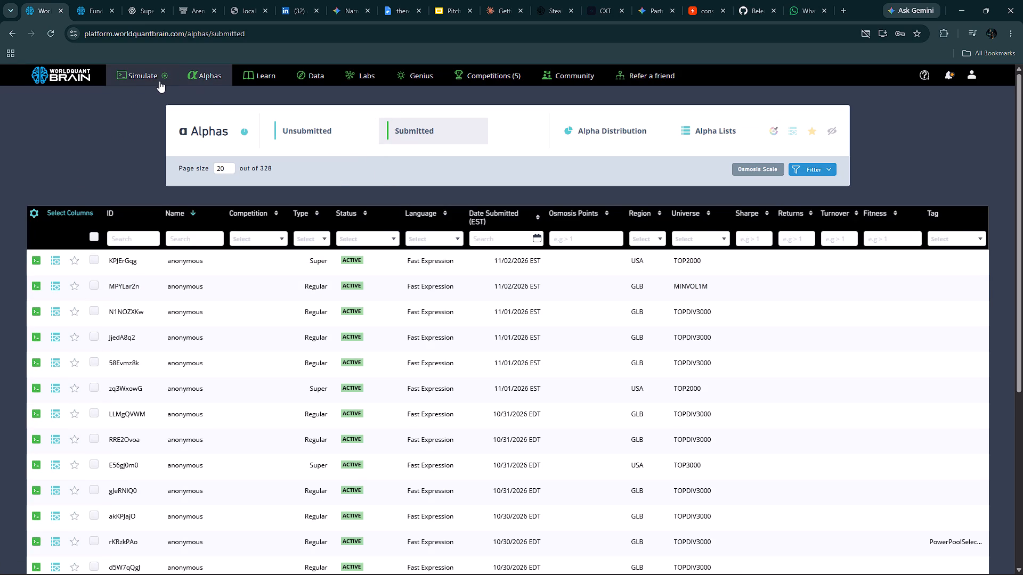
Show the test period of the USA TOP2000 Super Simulation 1 and check its production correlation.
click(144, 79)
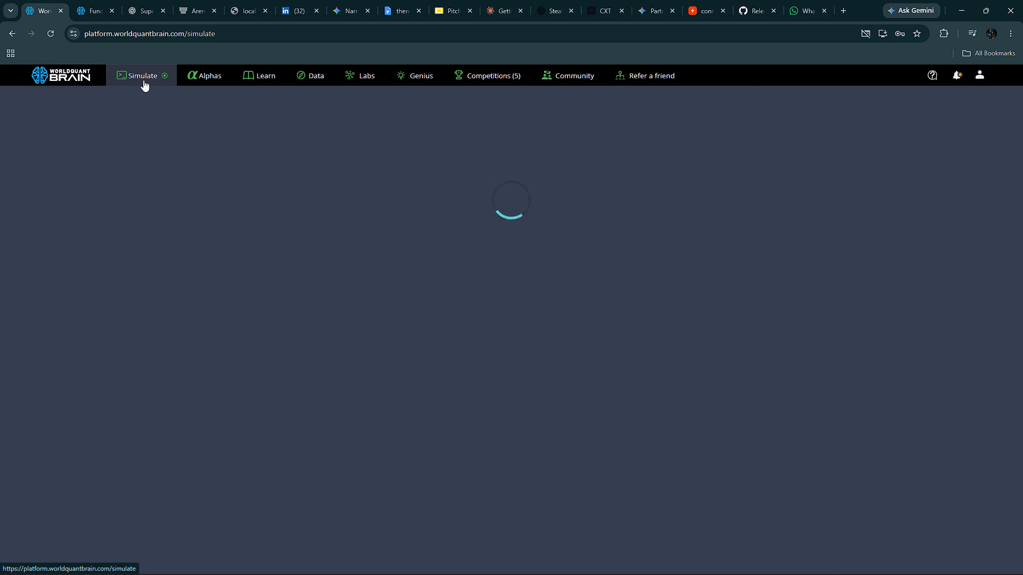
click(59, 100)
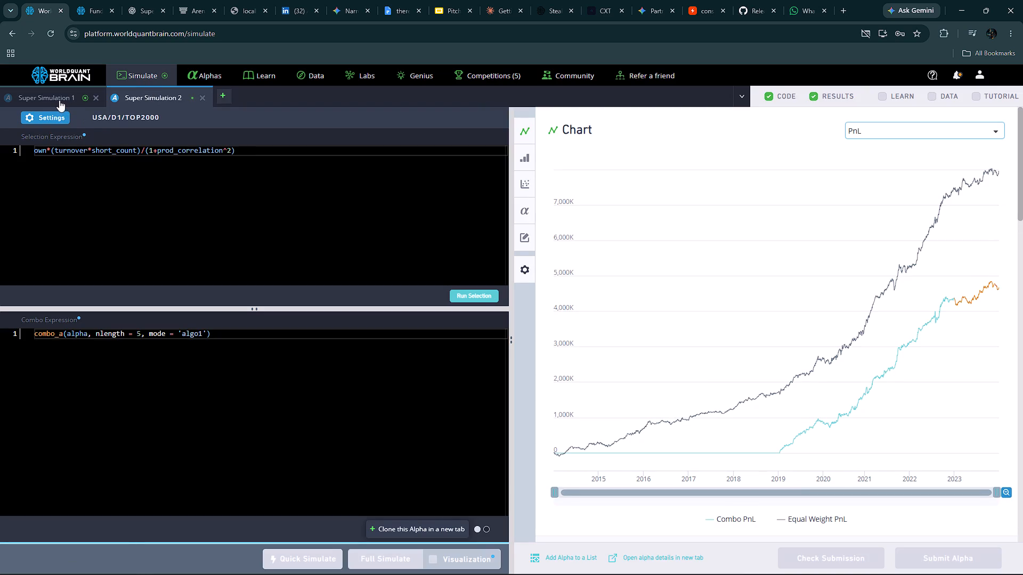
click(47, 96)
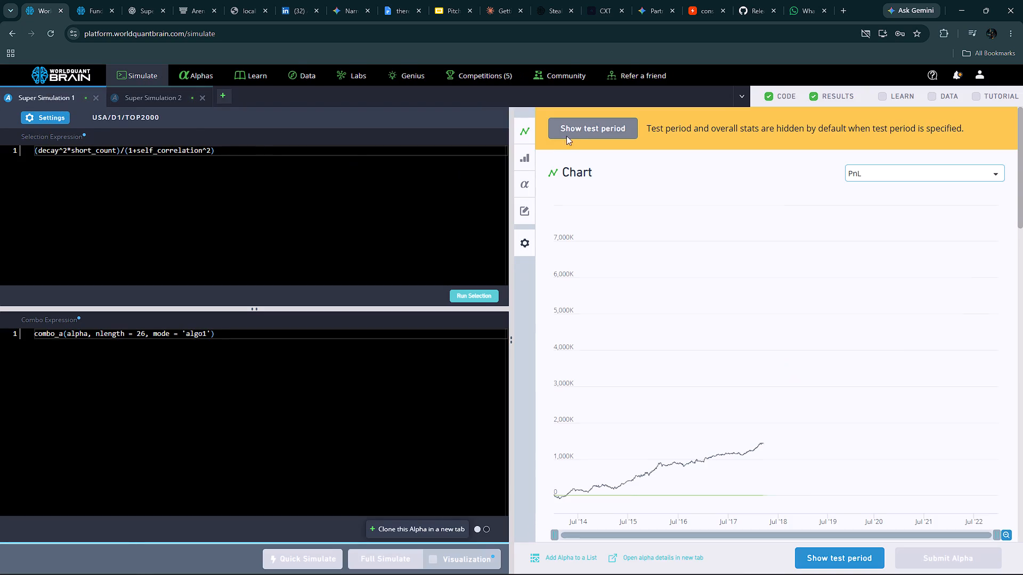
click(575, 128)
click(526, 185)
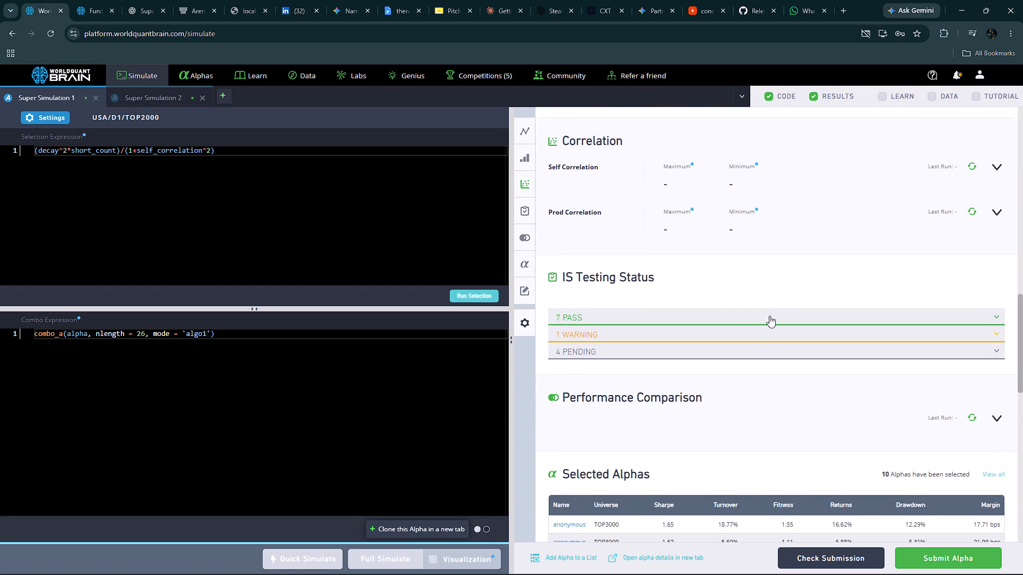
click(997, 200)
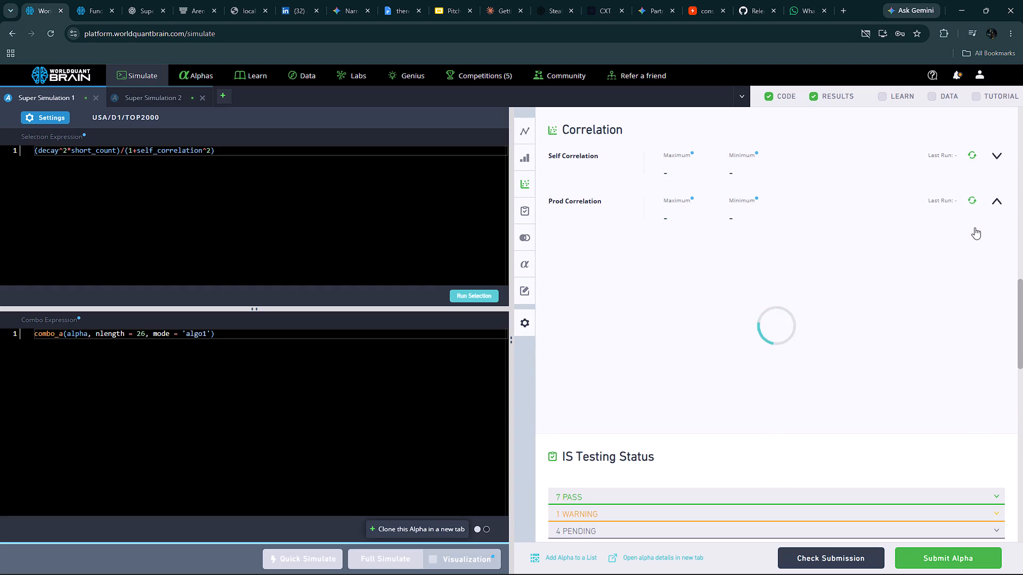
Review Super Simulation 1's PnL chart, IS-period summary, correlation, testing status and properties.
scroll(929, 229, up, 4)
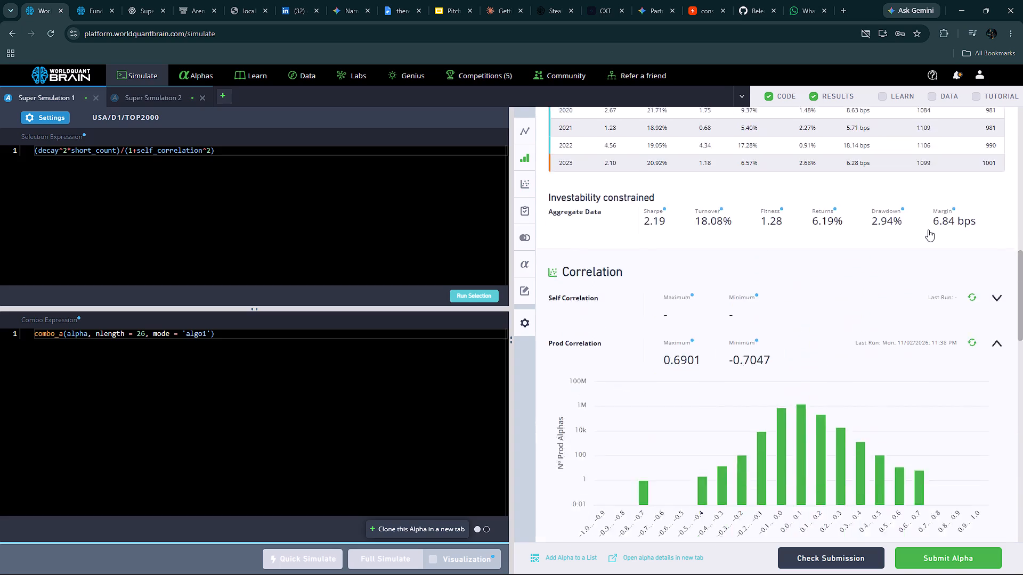
scroll(928, 229, up, 6)
click(957, 298)
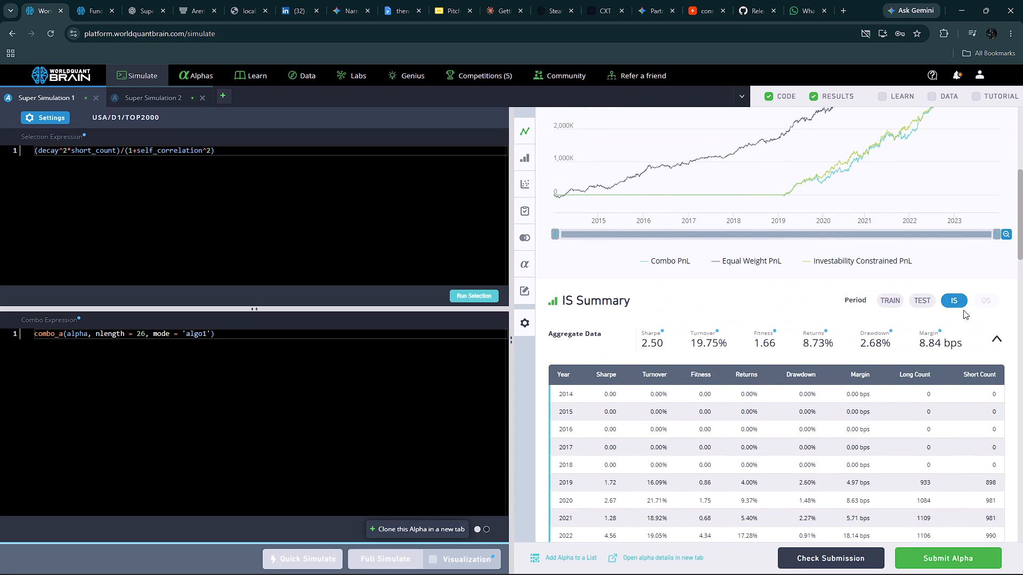
scroll(964, 311, down, 12)
scroll(962, 319, up, 2)
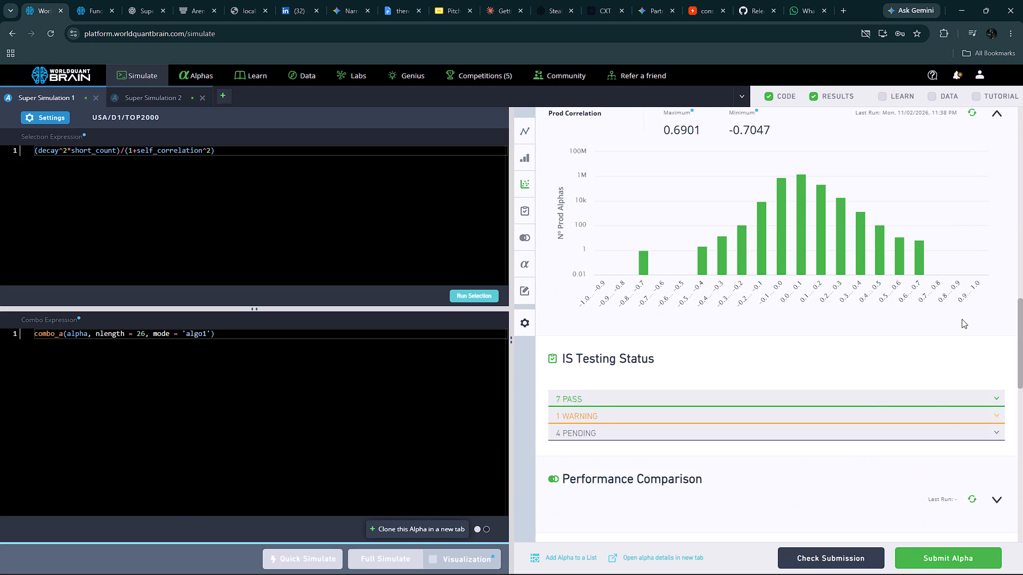
scroll(962, 319, up, 16)
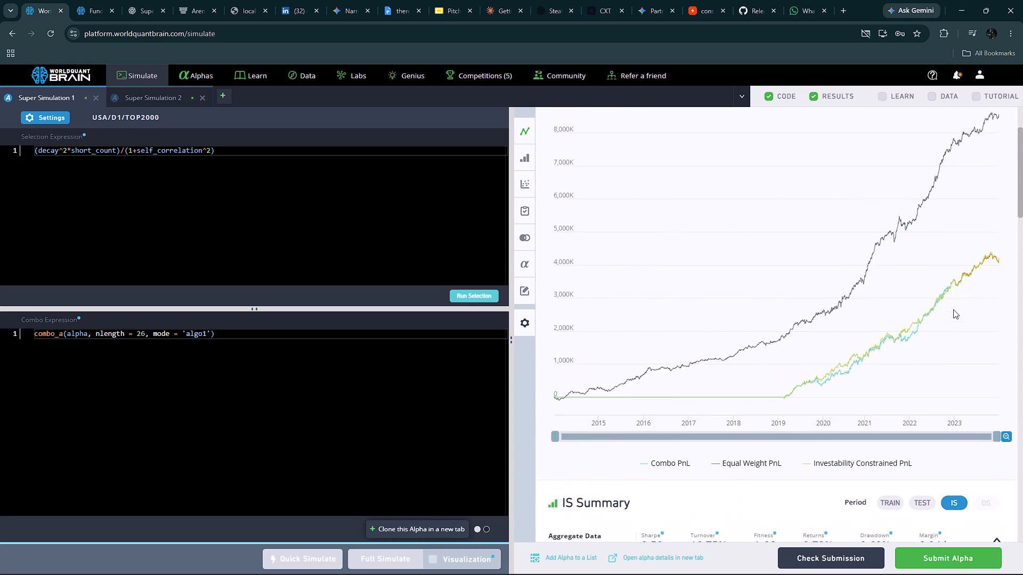
scroll(953, 309, up, 3)
scroll(953, 309, down, 4)
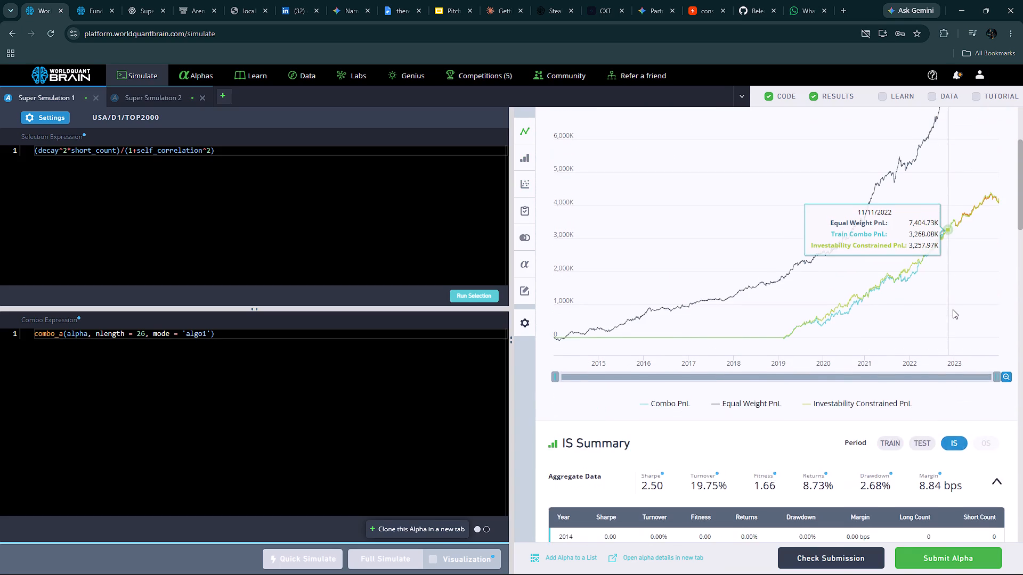
scroll(953, 309, down, 14)
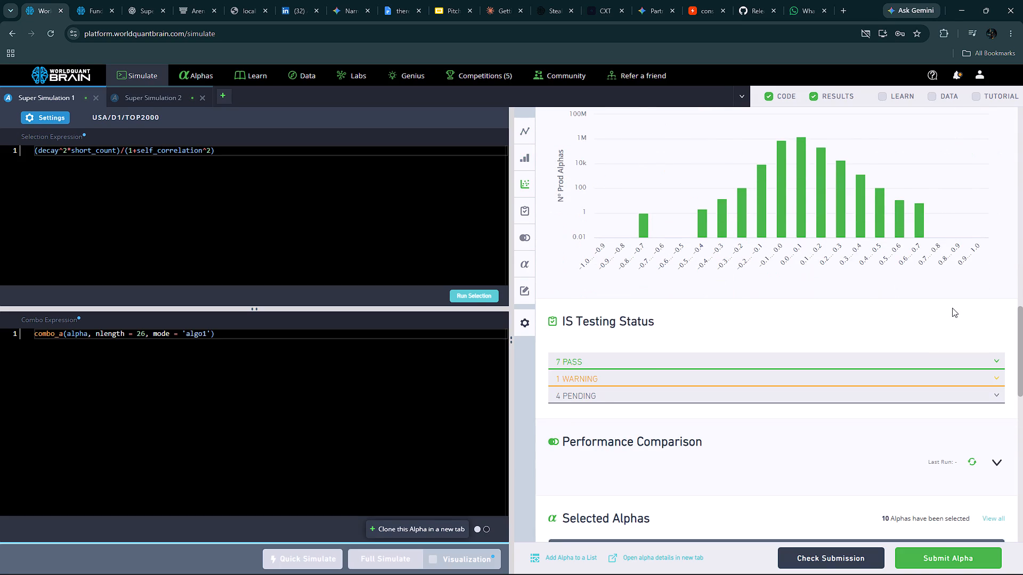
scroll(952, 308, down, 4)
scroll(963, 379, down, 11)
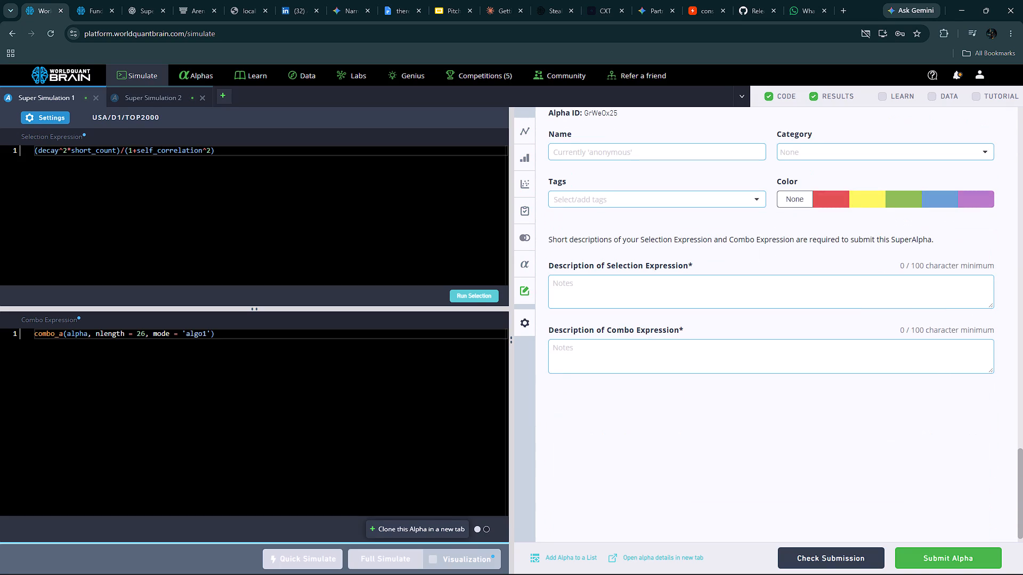
Set the Super Simulation 1 alpha's color to green.
click(898, 189)
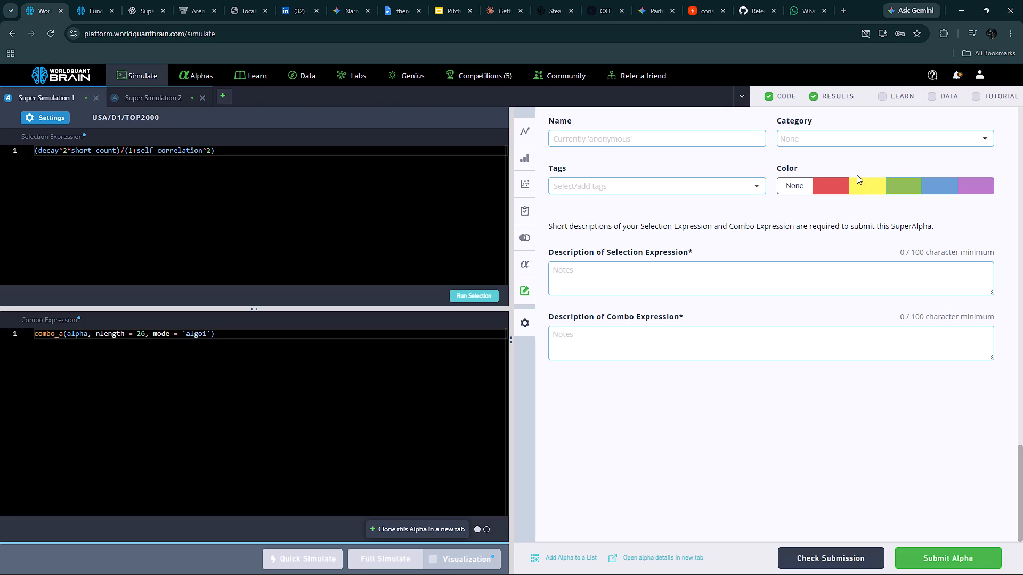
Switch to Brave and close the USA TOP3000 Super Simulation 2 tab, discarding its unsimulated code.
key(alt+Tab)
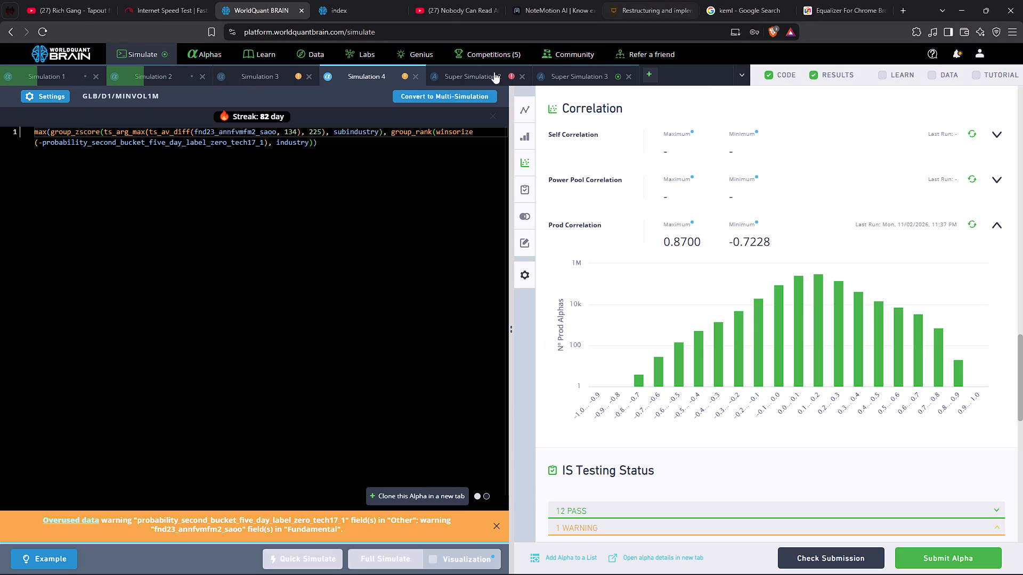
click(467, 70)
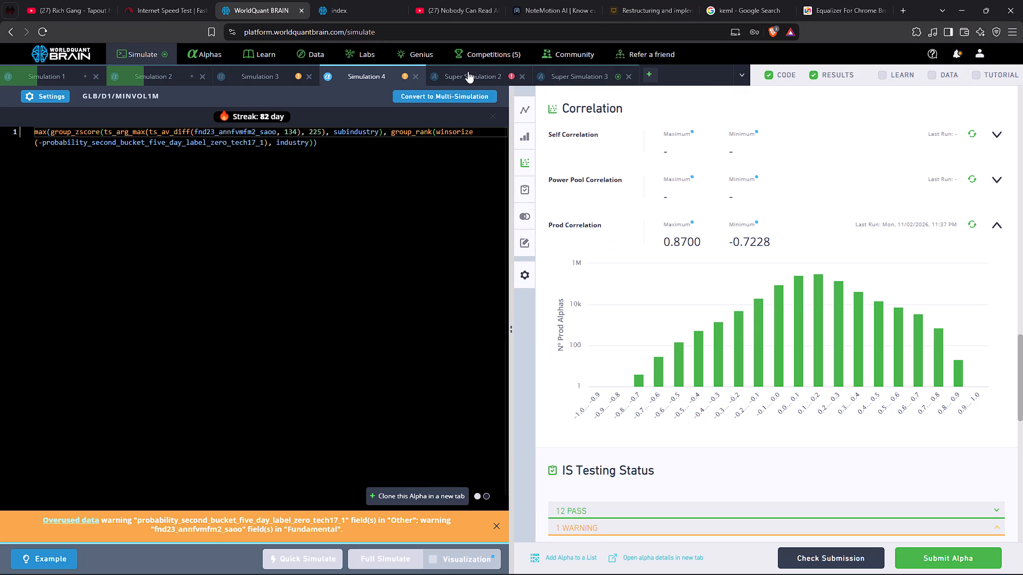
click(470, 74)
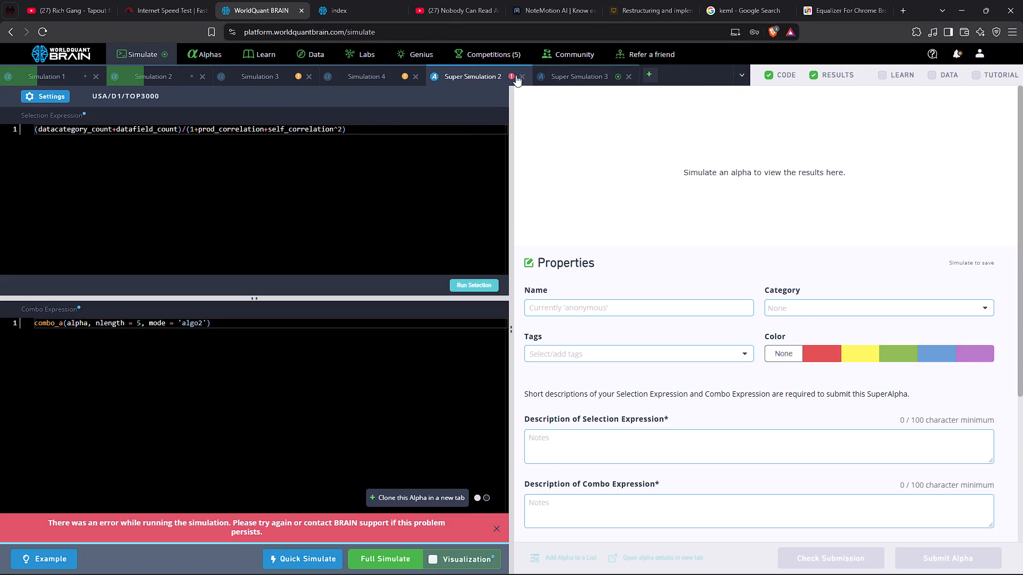
click(519, 75)
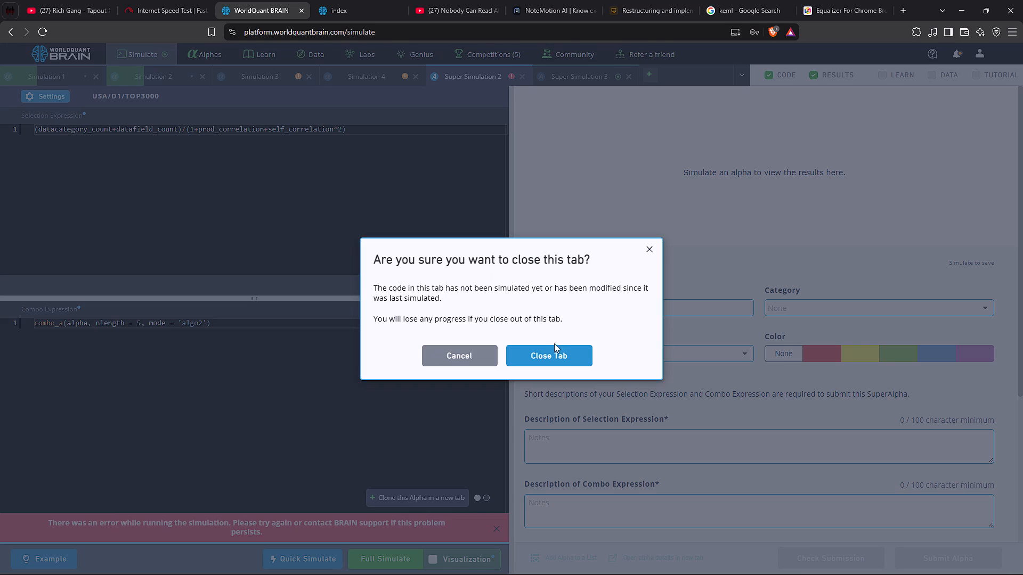
click(553, 352)
Show the test period of the USA TOP3000 Super Simulation 3 and review the pass, fail and warning details in its IS testing status.
click(462, 68)
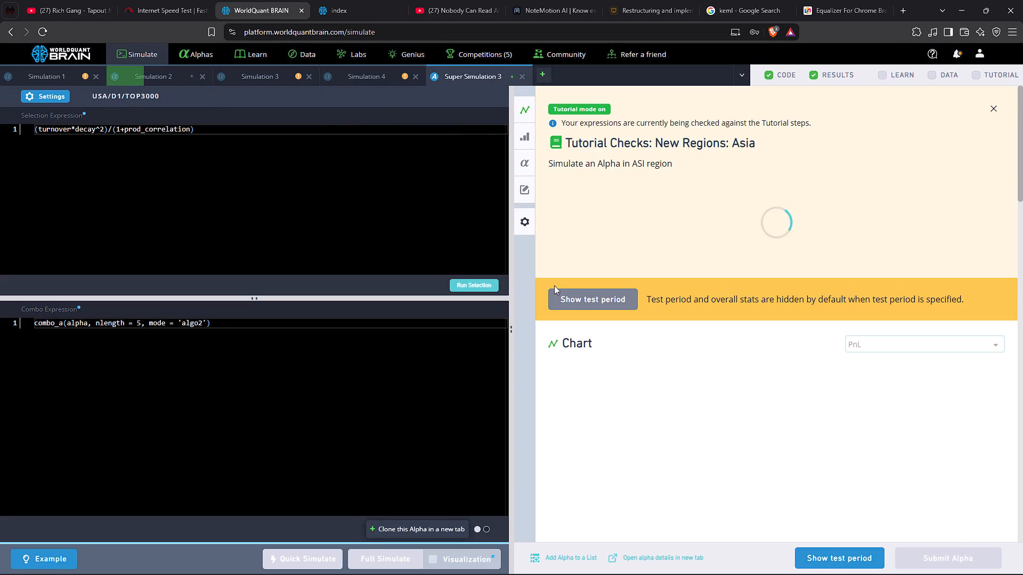
click(590, 303)
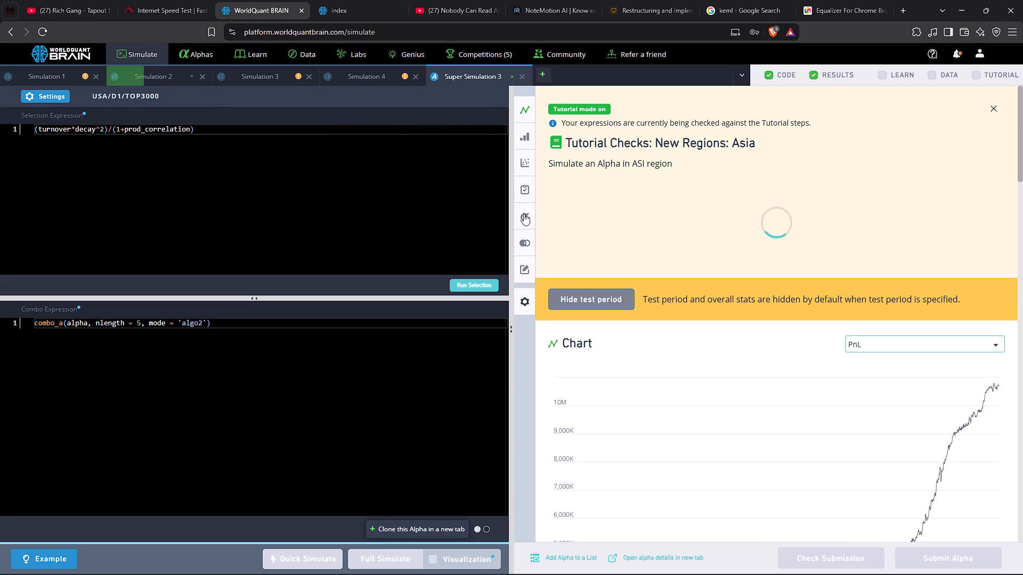
click(524, 166)
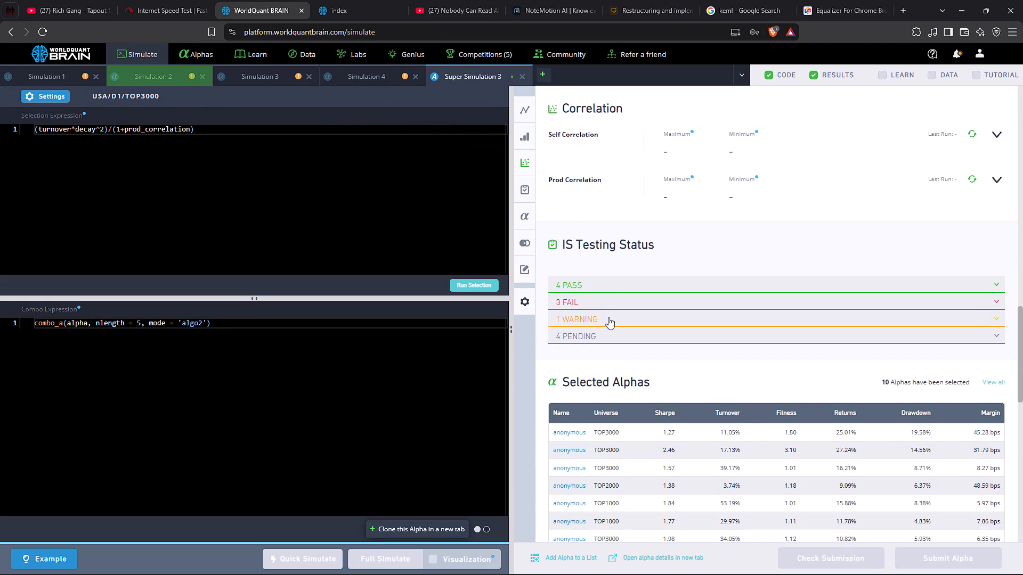
click(589, 291)
click(600, 354)
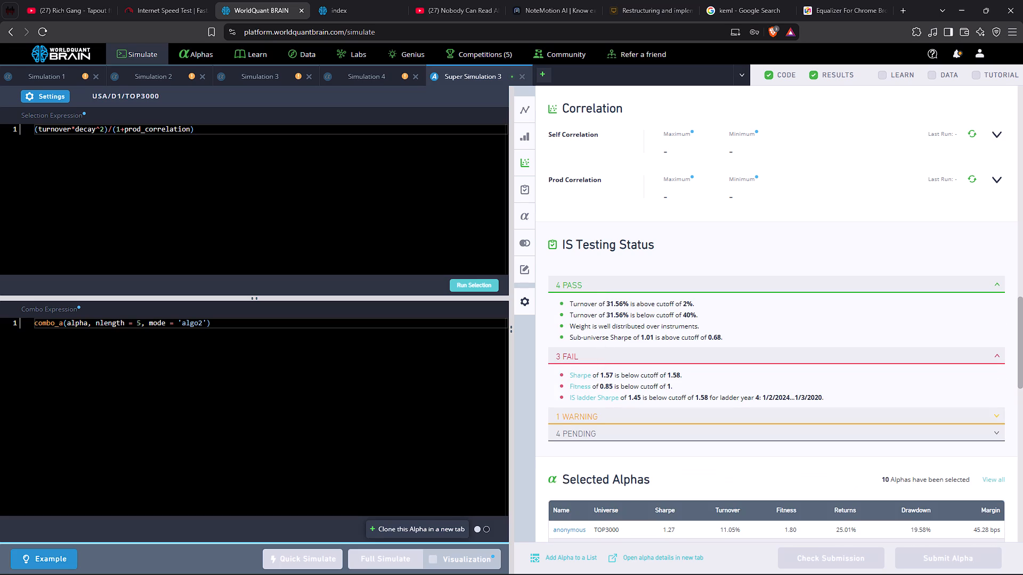
click(597, 412)
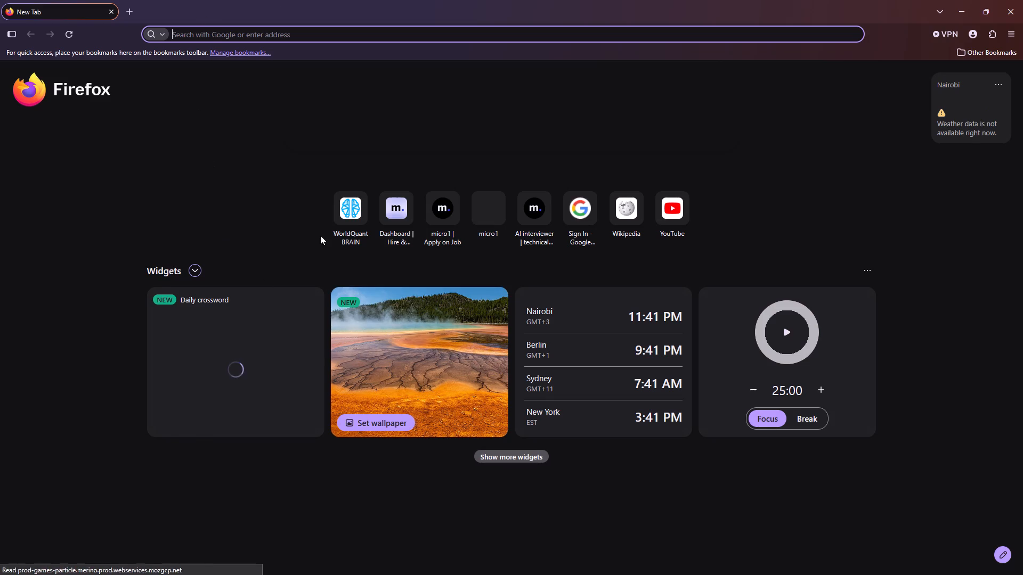
click(354, 213)
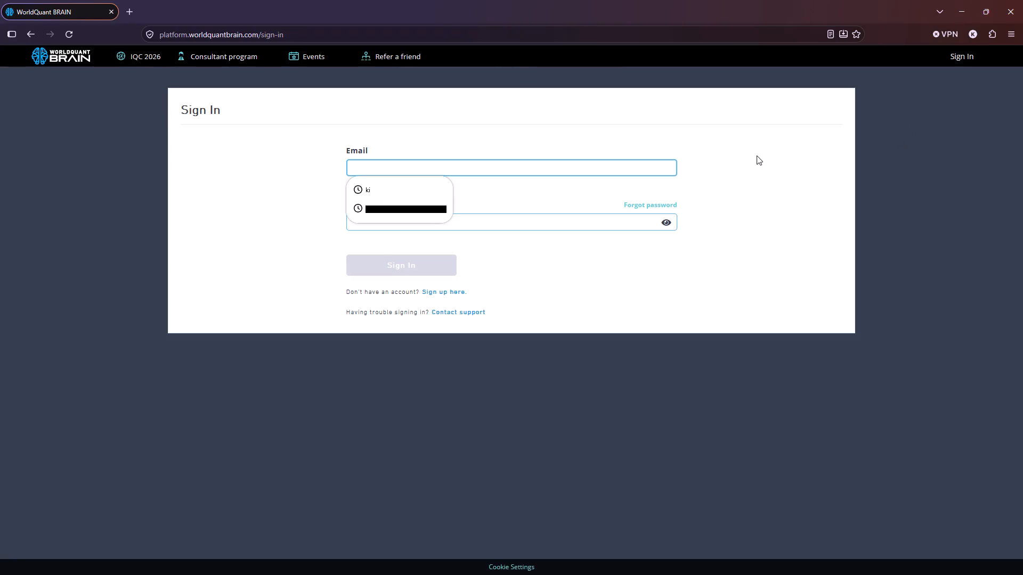
click(465, 170)
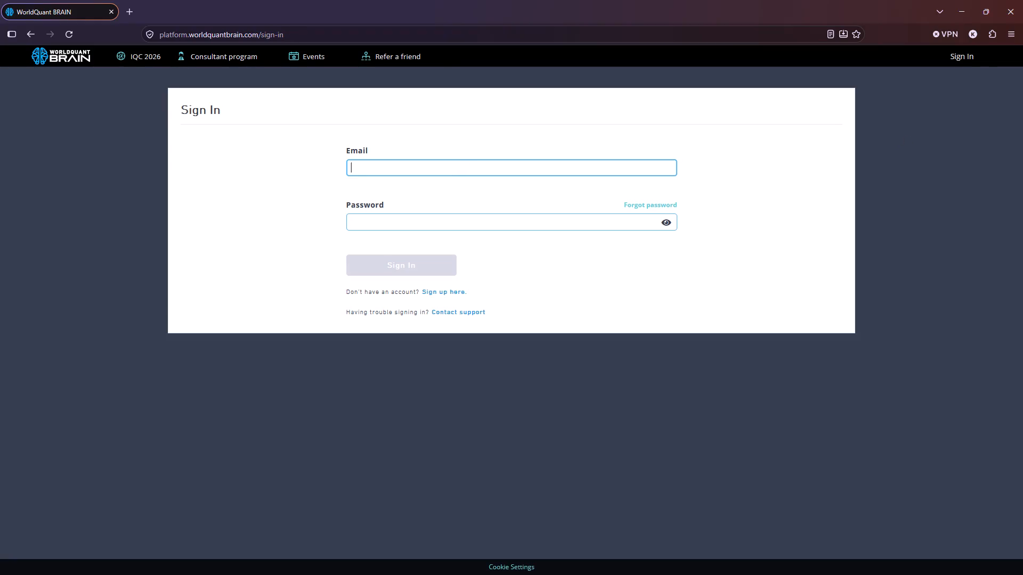
click(366, 224)
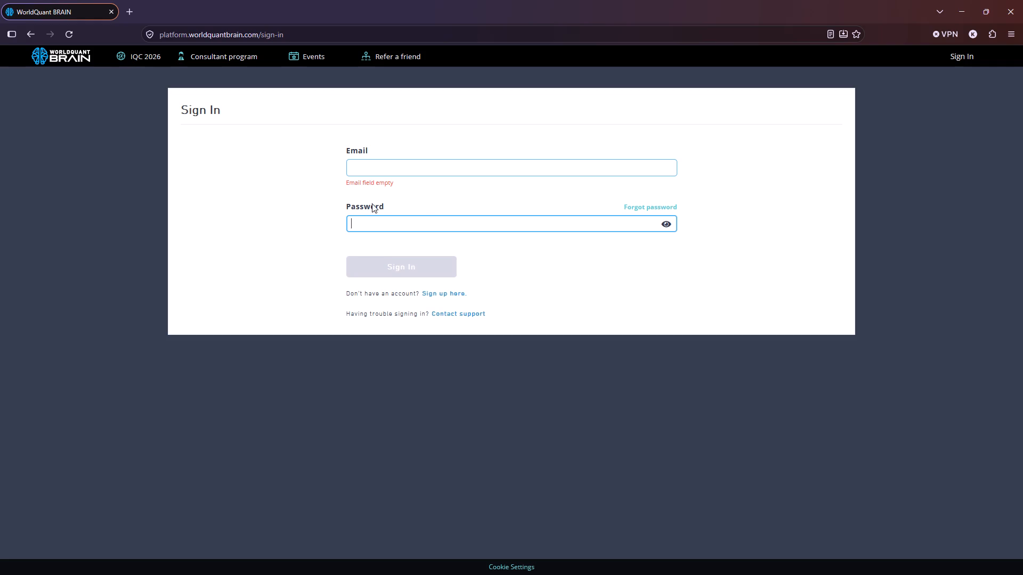
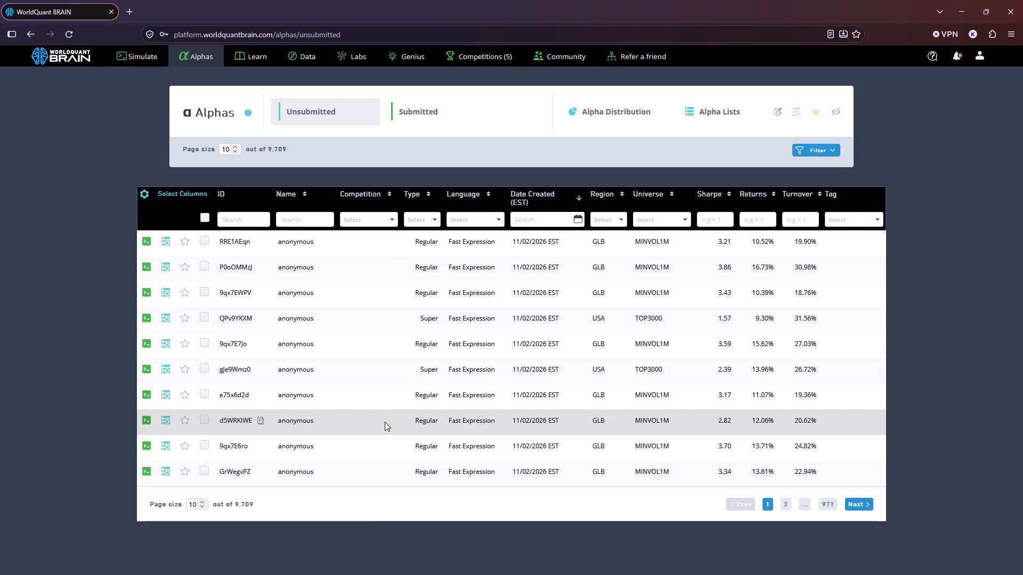
Open unsubmitted alpha 9qx7E6ro, reveal its test period, and view the IS Summary for the full IS period.
click(387, 401)
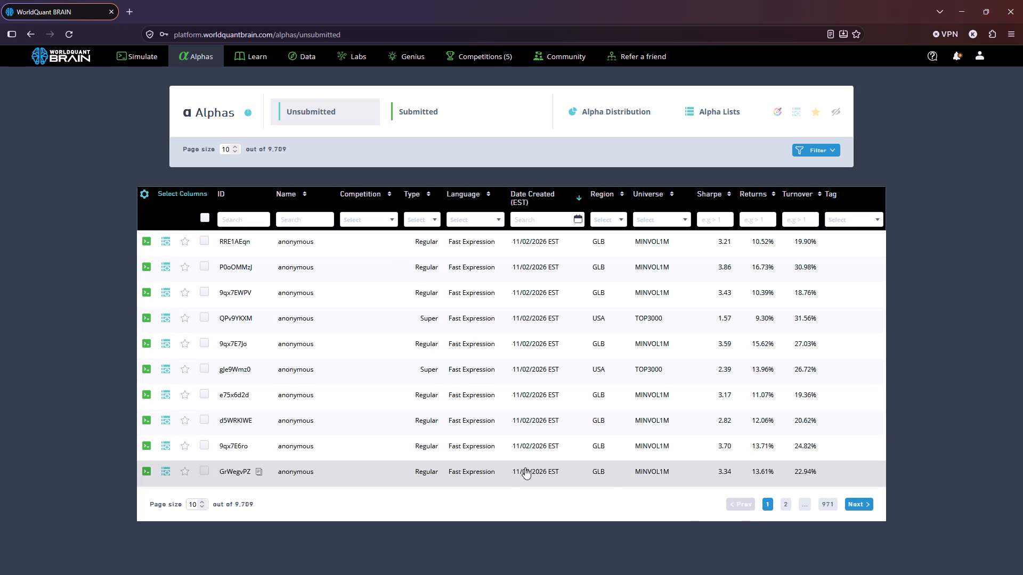
click(446, 445)
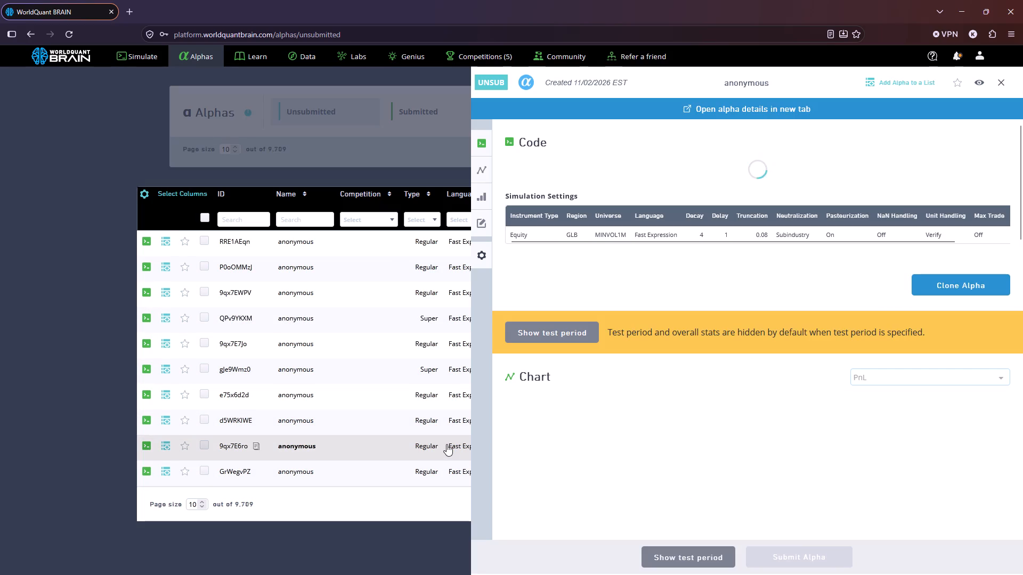
click(564, 333)
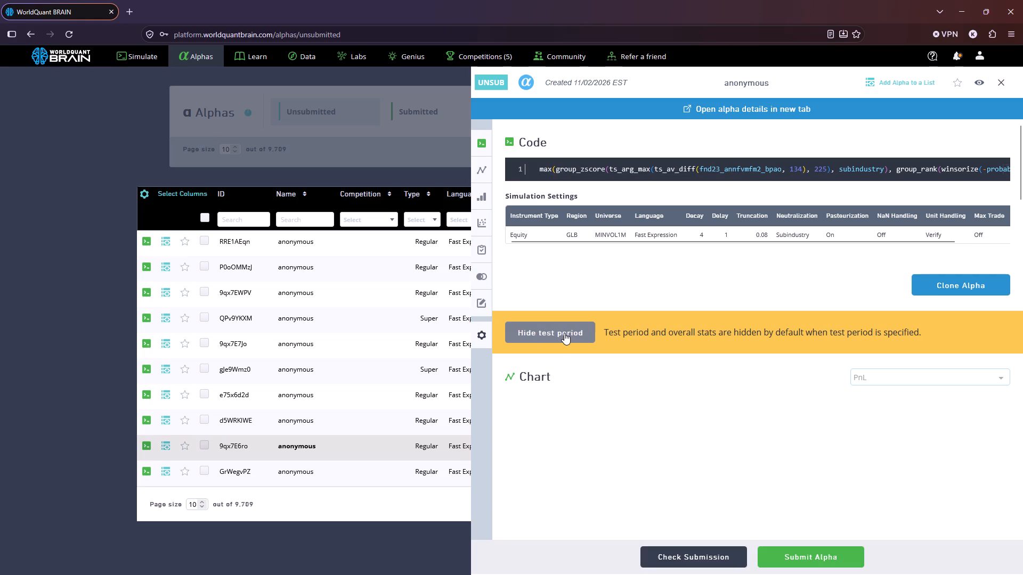
scroll(723, 409, down, 12)
scroll(726, 379, up, 4)
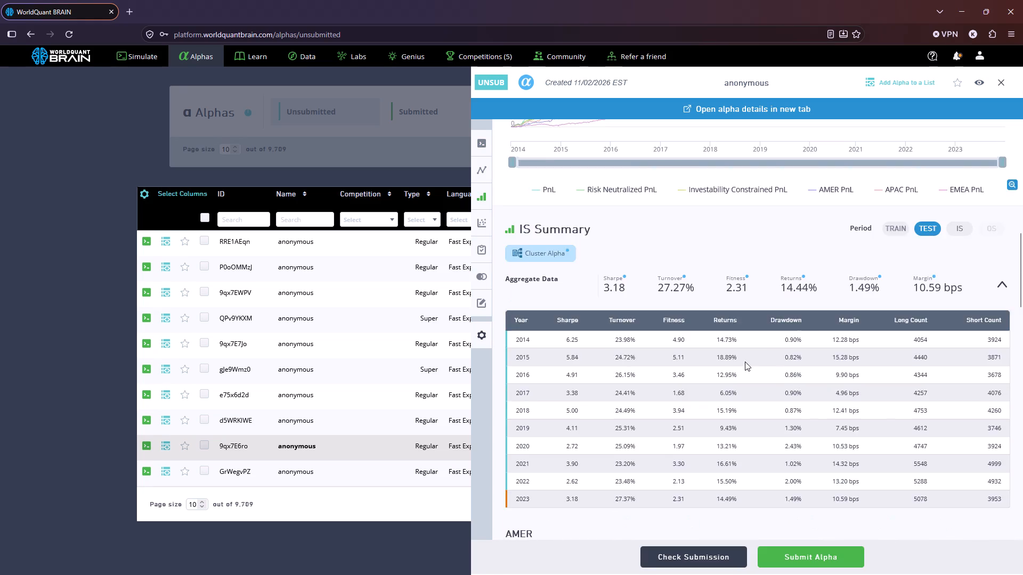
scroll(831, 325, up, 1)
click(964, 299)
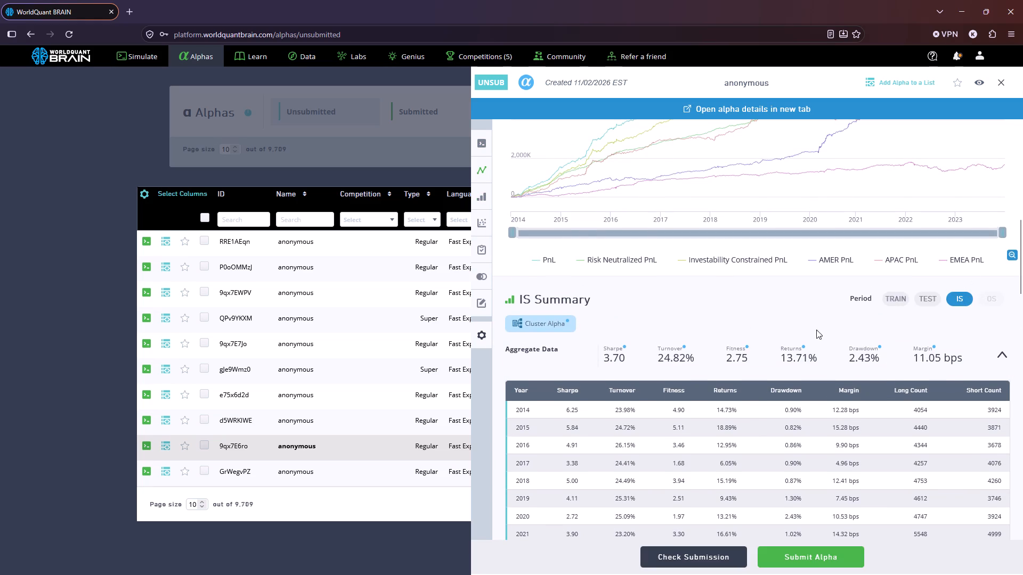
Expand the warning in the alpha's IS Testing Status to read its details.
scroll(808, 334, down, 13)
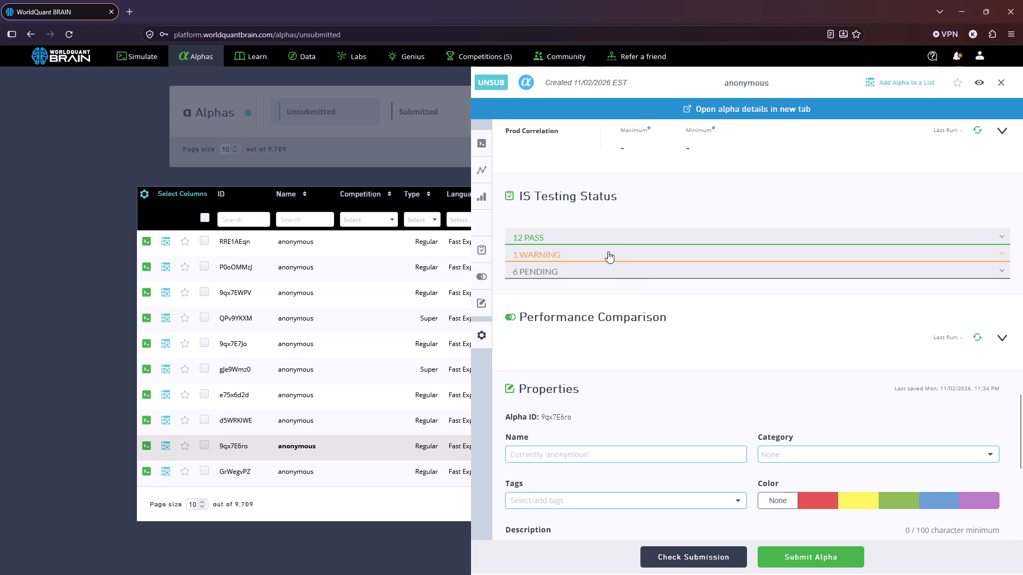
click(608, 251)
Run the Prod Correlation check for alpha 9qx7E6ro, and close its details once the result has been read.
scroll(967, 200, up, 2)
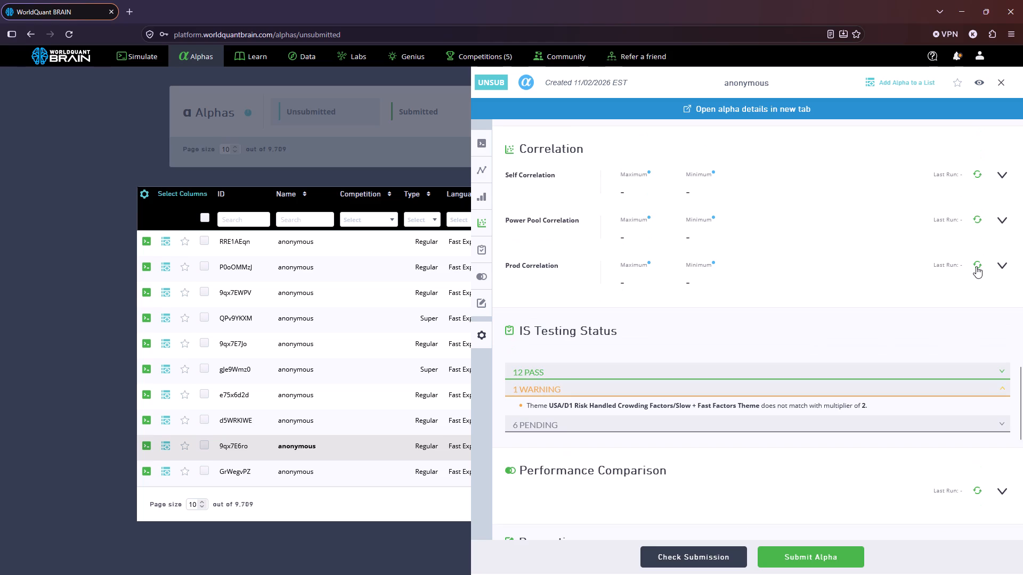
click(976, 267)
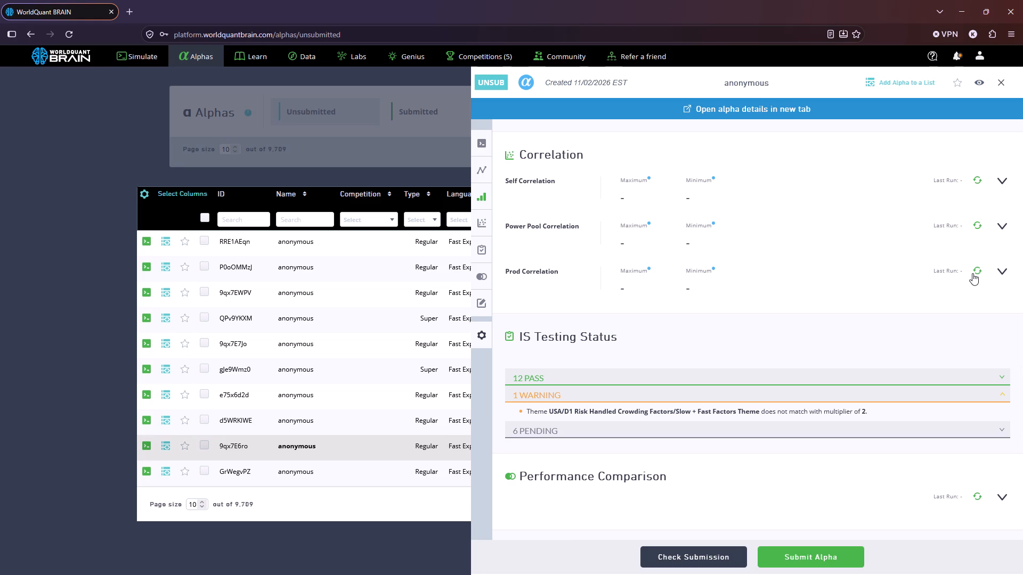
click(977, 271)
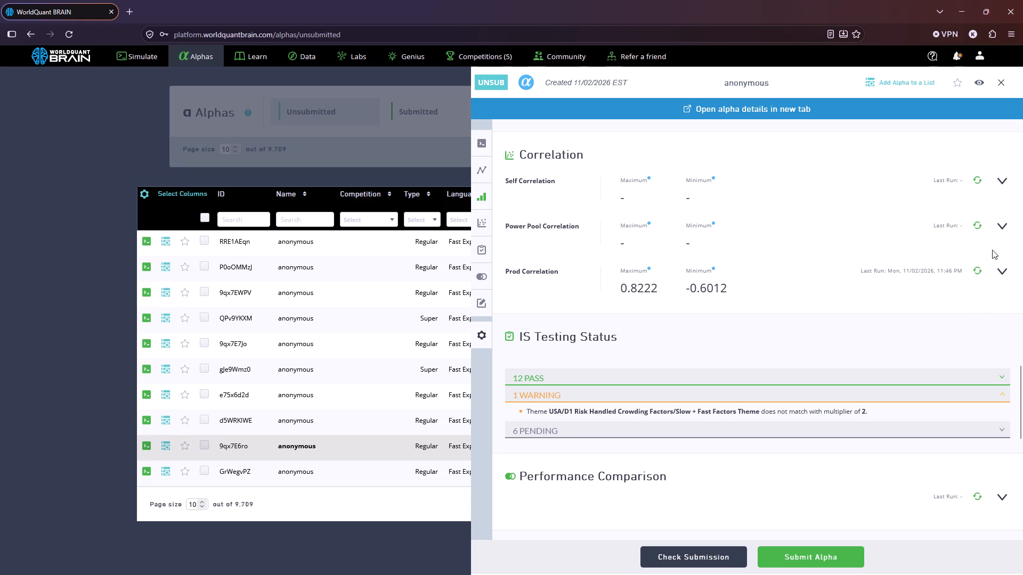
click(1000, 81)
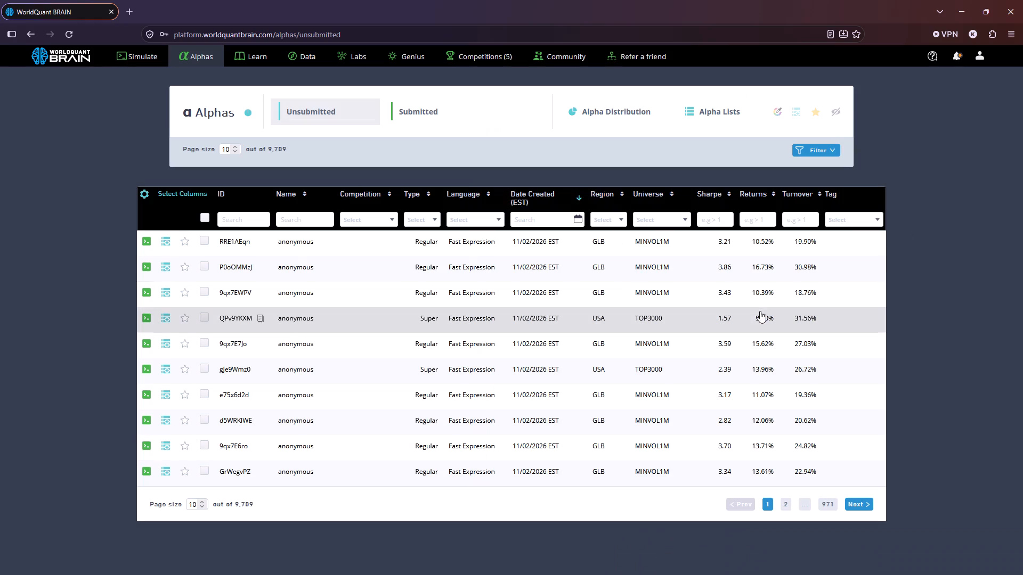
Switch to the WorldQuant BRAIN sign-in page in the Brave window.
key(alt+Tab)
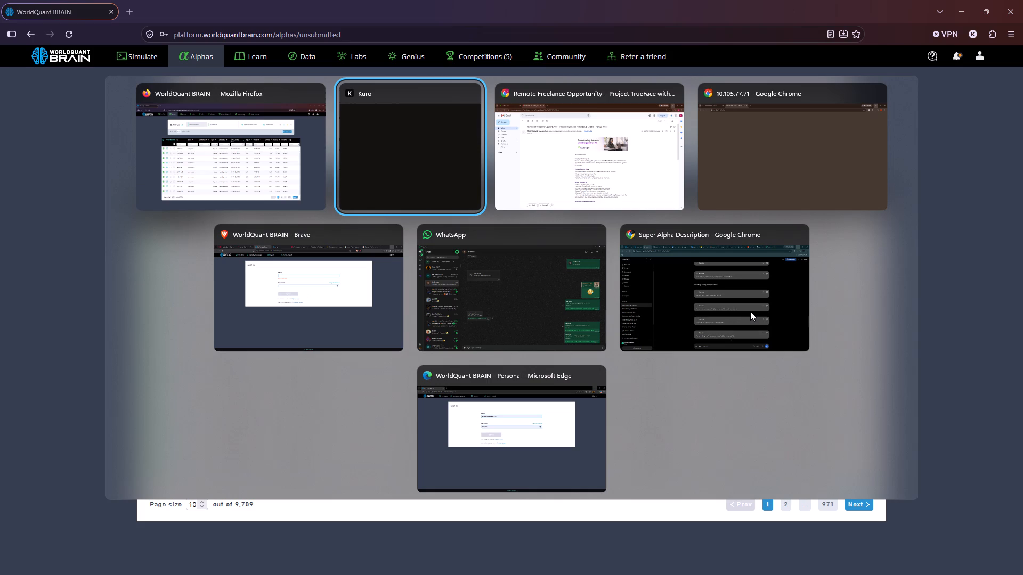
key(alt+Tab)
key(alt+Tab)
key(alt+Tab)
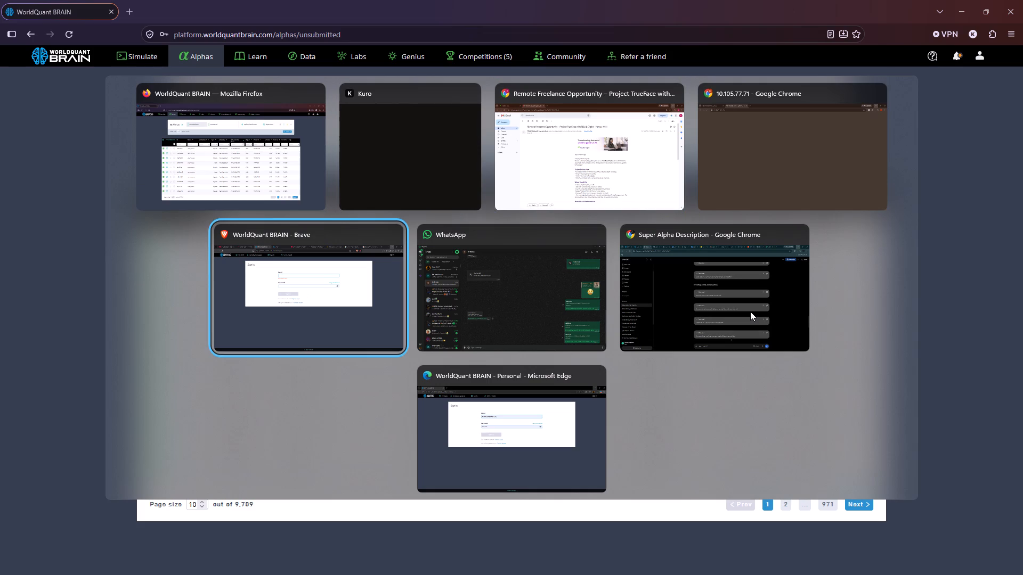
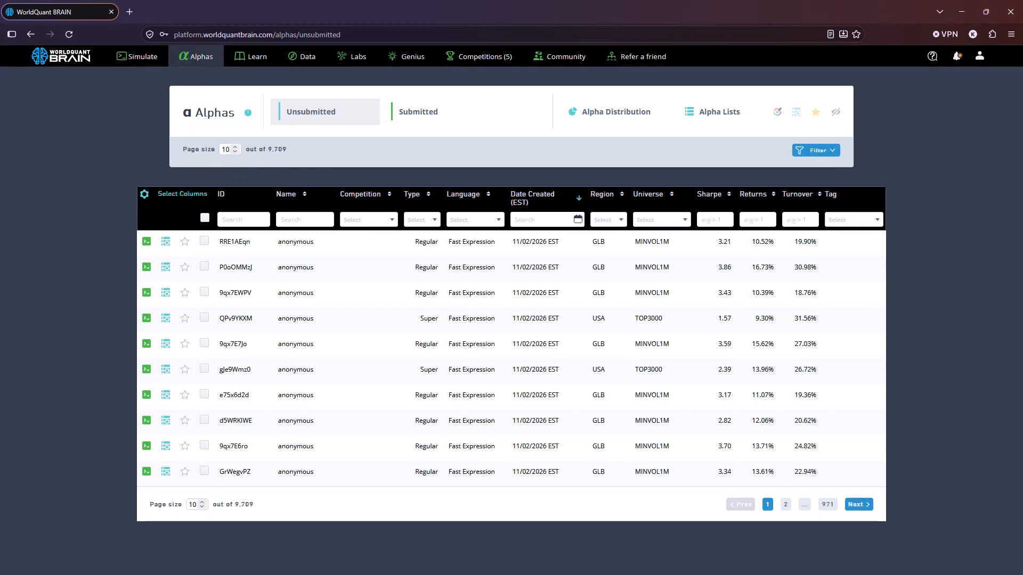
Set the unsubmitted alphas list's page size to 20.
click(225, 146)
key(BackSpace)
key(2)
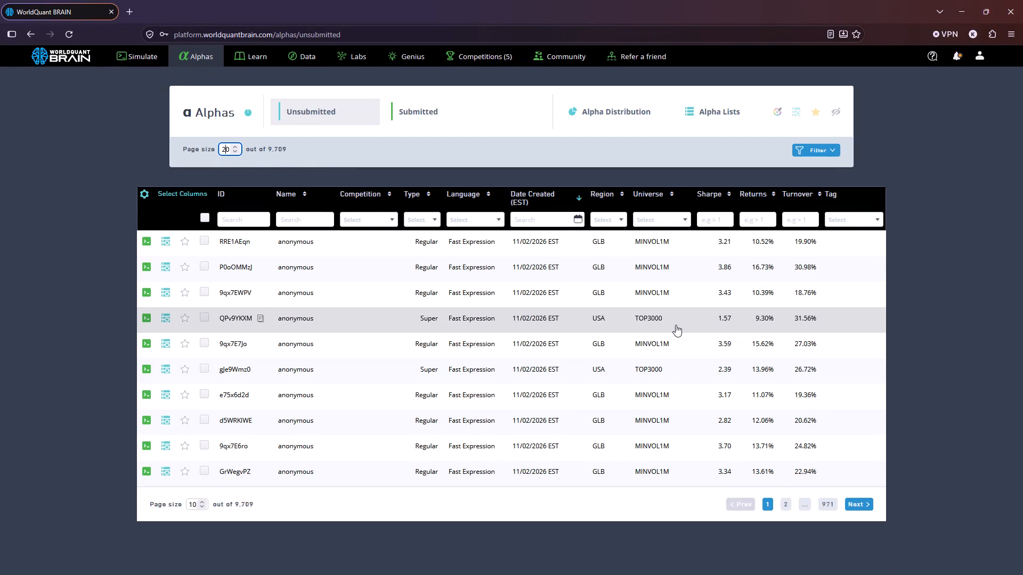
key(Return)
Look through the longer unsubmitted list, open alpha 9qx7E6ro and reveal its test period.
scroll(652, 376, down, 5)
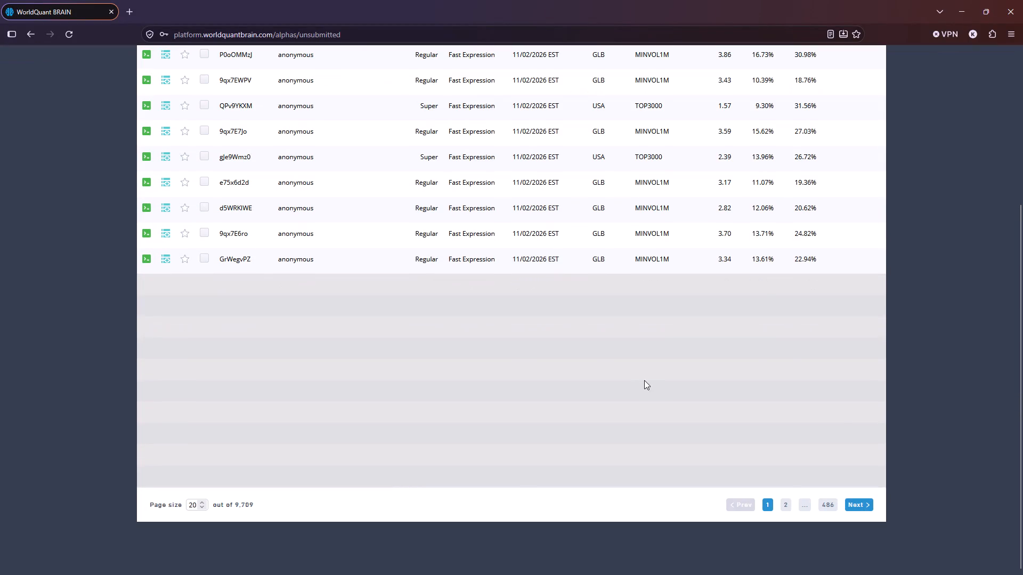
scroll(648, 377, down, 5)
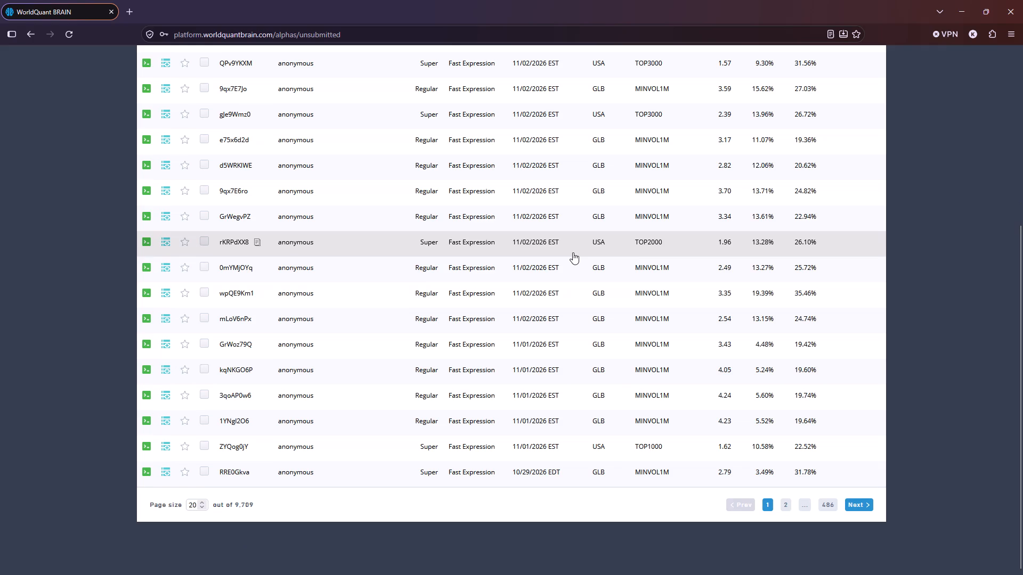
scroll(573, 252, up, 3)
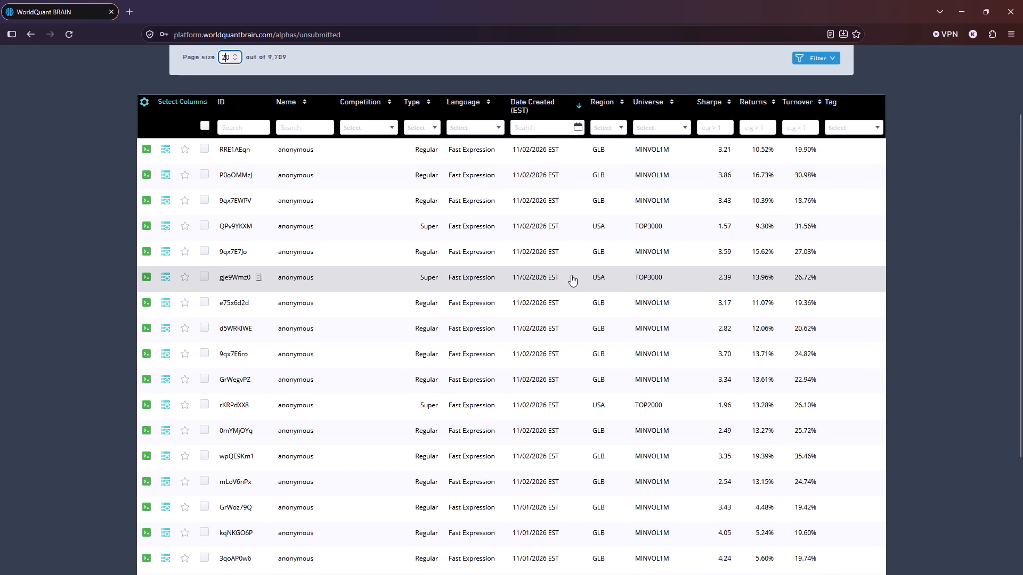
click(566, 360)
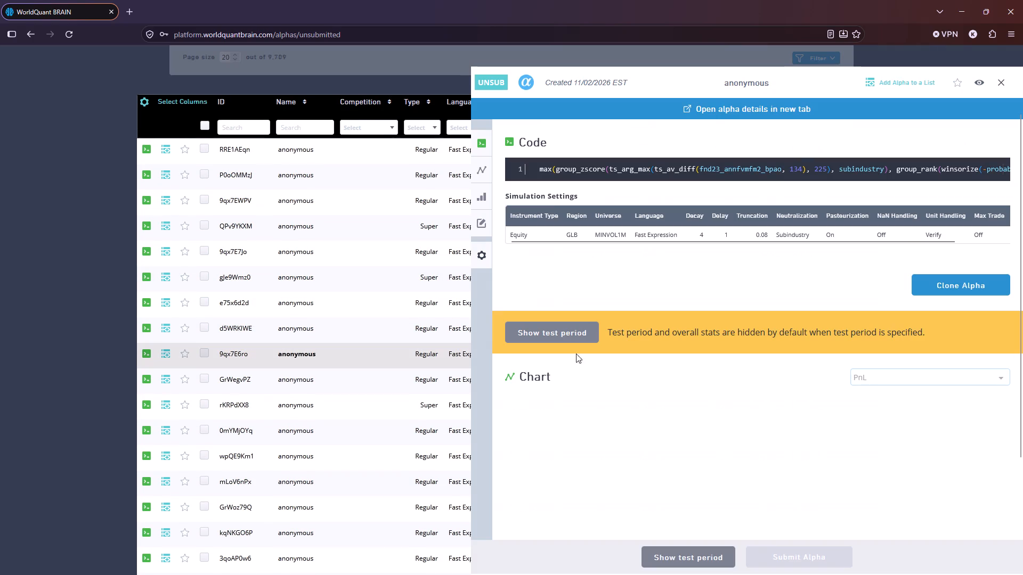
click(564, 330)
Go to alpha 9qx7E6ro's Correlation and IS Testing Status sections and expand the warning to read its details.
click(480, 224)
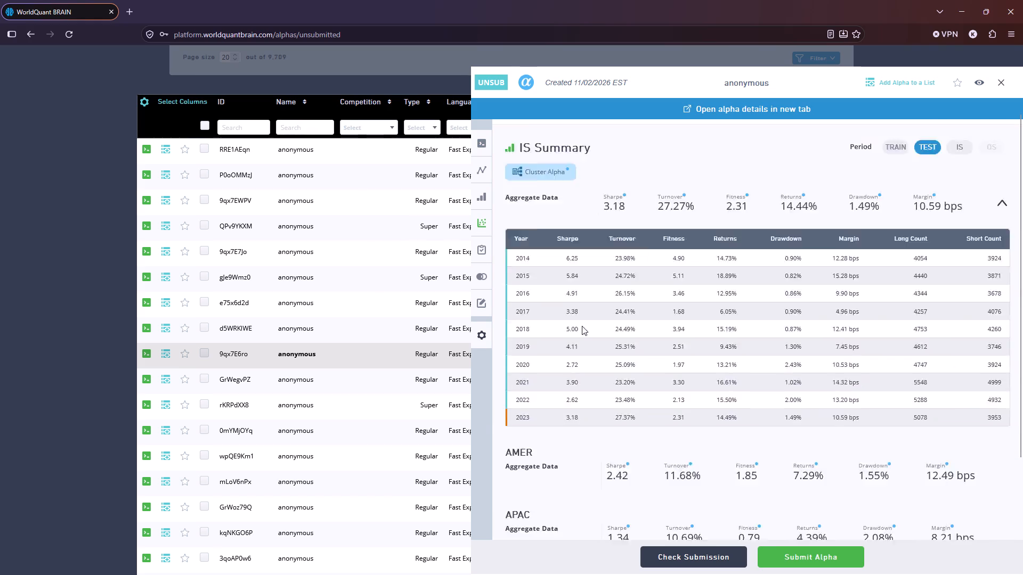
click(592, 377)
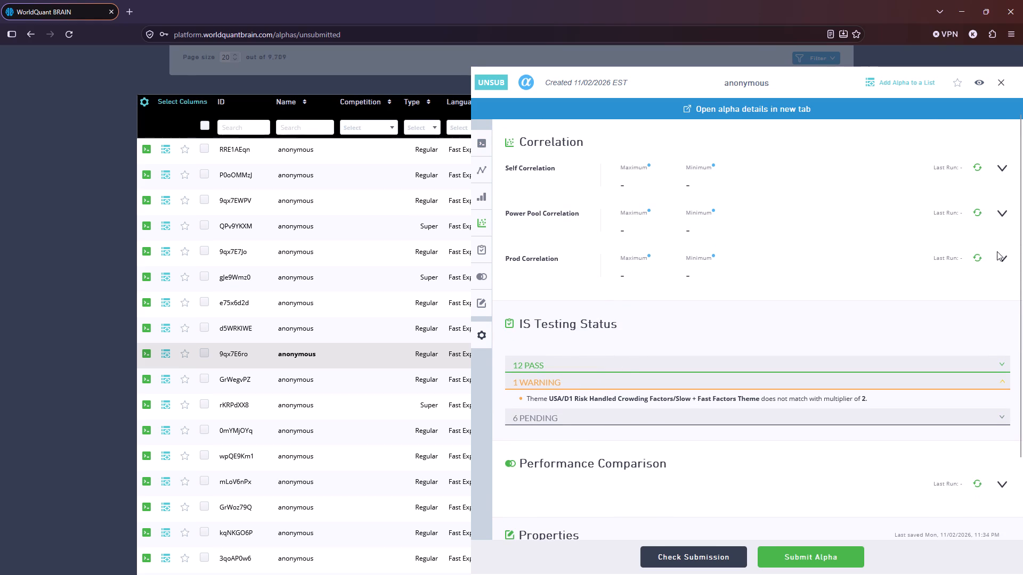
Run the Prod Correlation check for alpha 9qx7E6ro, and close its details once the result has been read.
click(1003, 260)
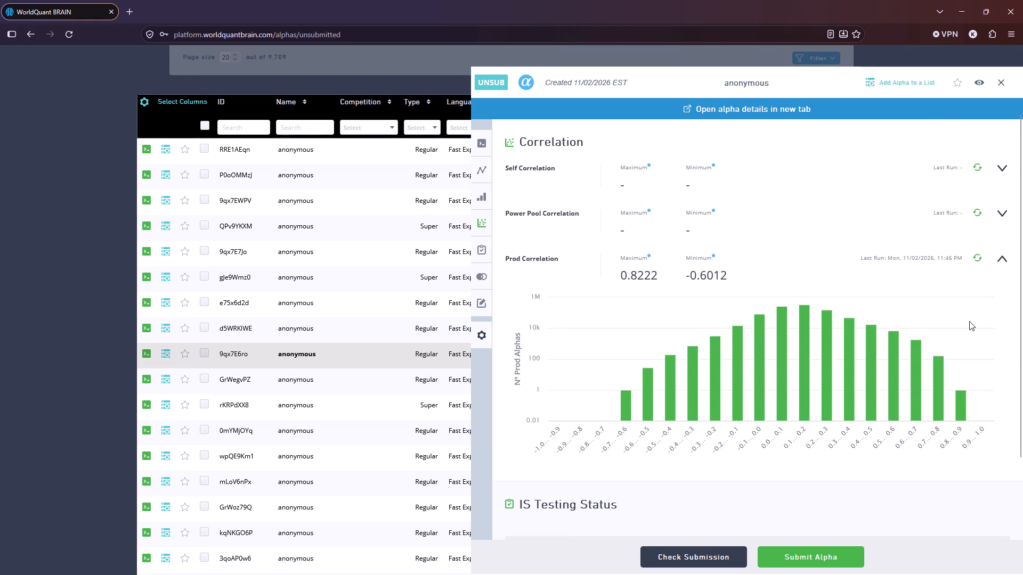
click(999, 84)
Clone alpha vR1aQ7nr from the submitted alphas list into the simulation editor.
scroll(425, 203, up, 9)
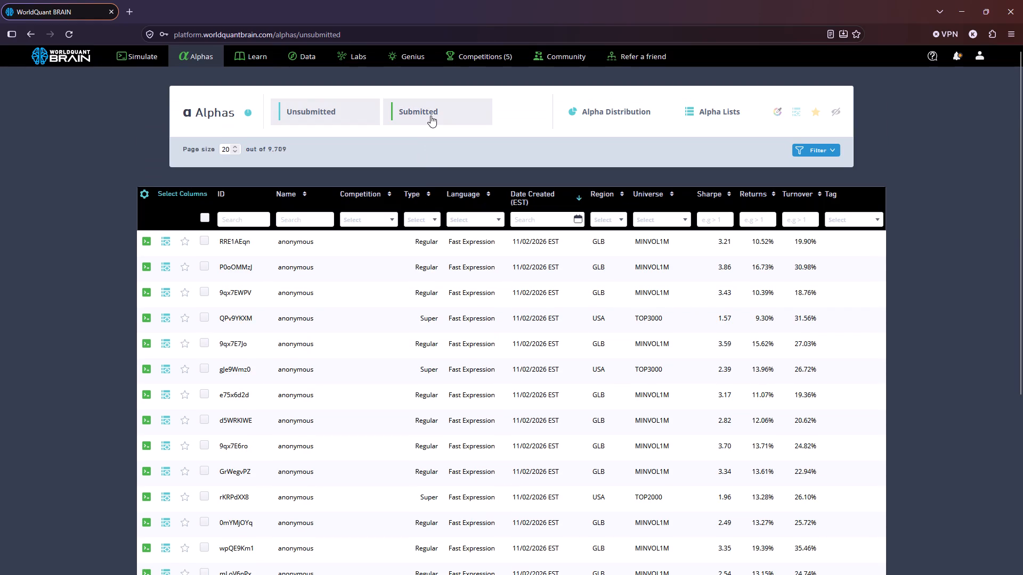
click(431, 116)
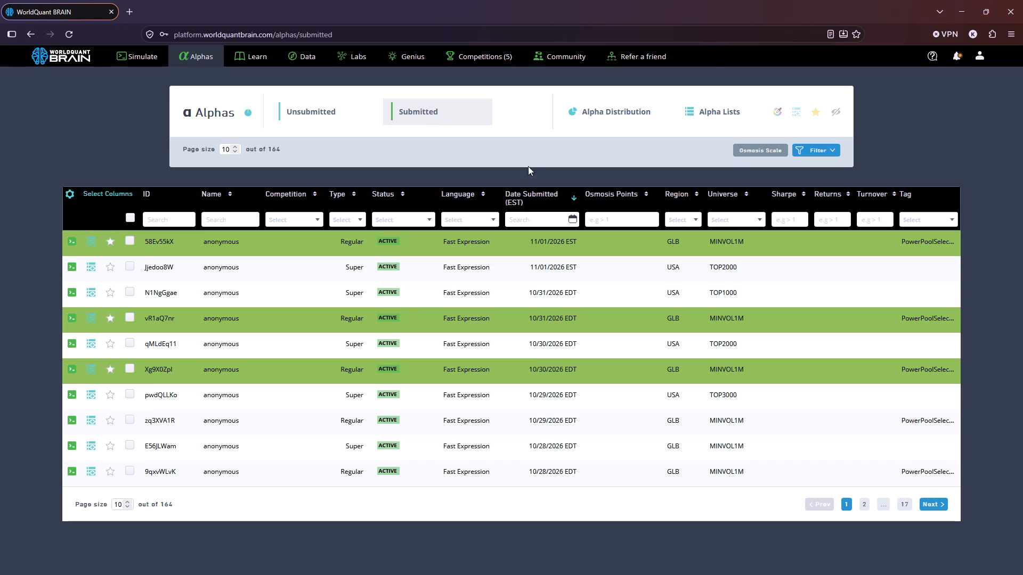
click(408, 318)
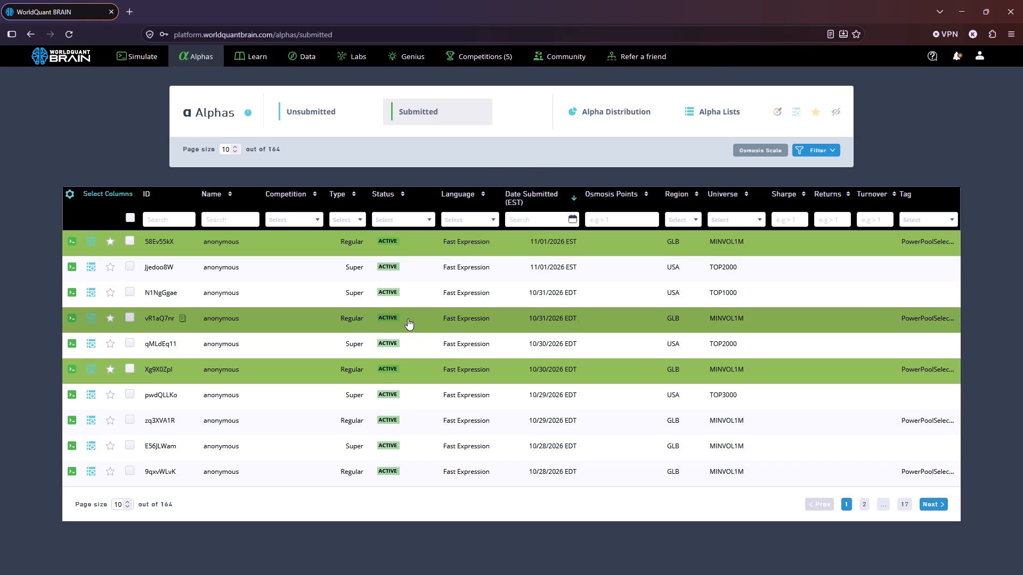
click(977, 287)
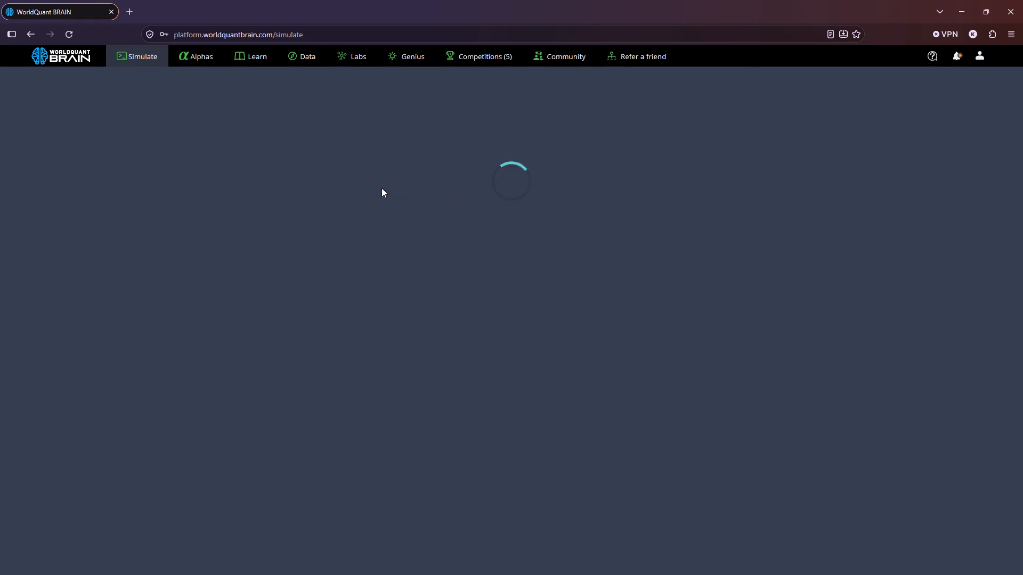
Copy the data field name probability_label1_3quantile_5day_ohlcv_img from the cloned alpha's expression.
double_click(256, 135)
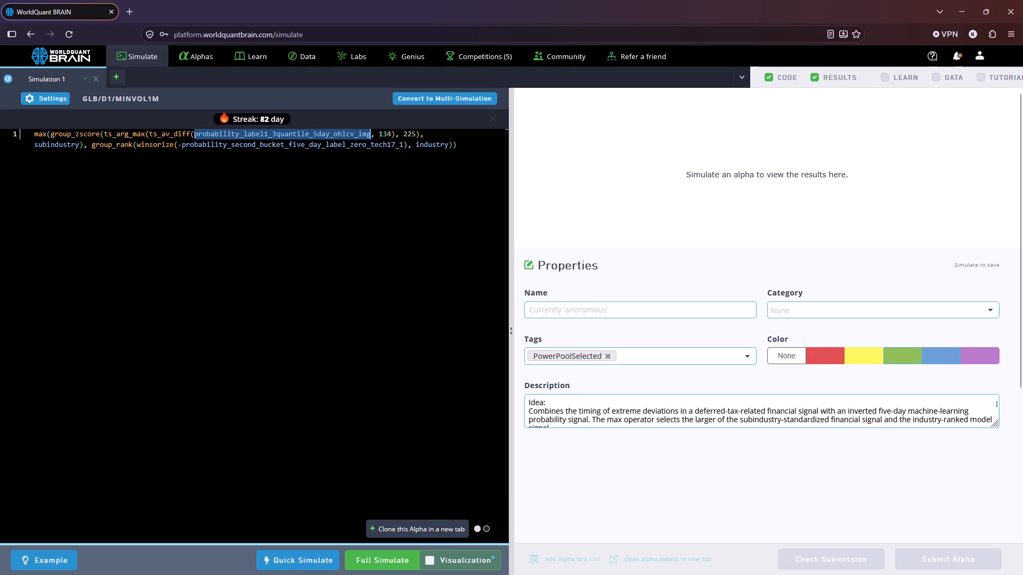
key(ctrl+c)
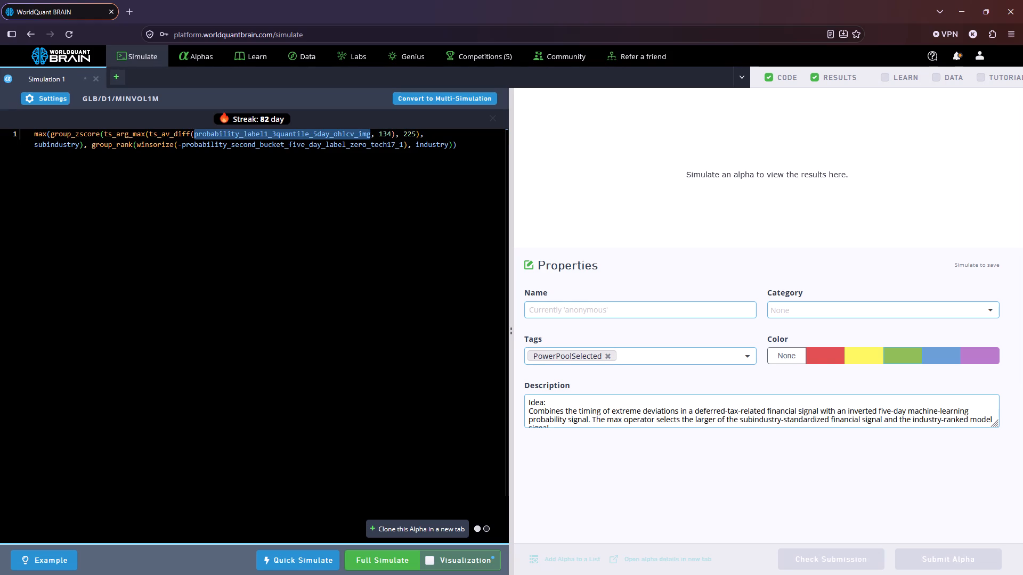
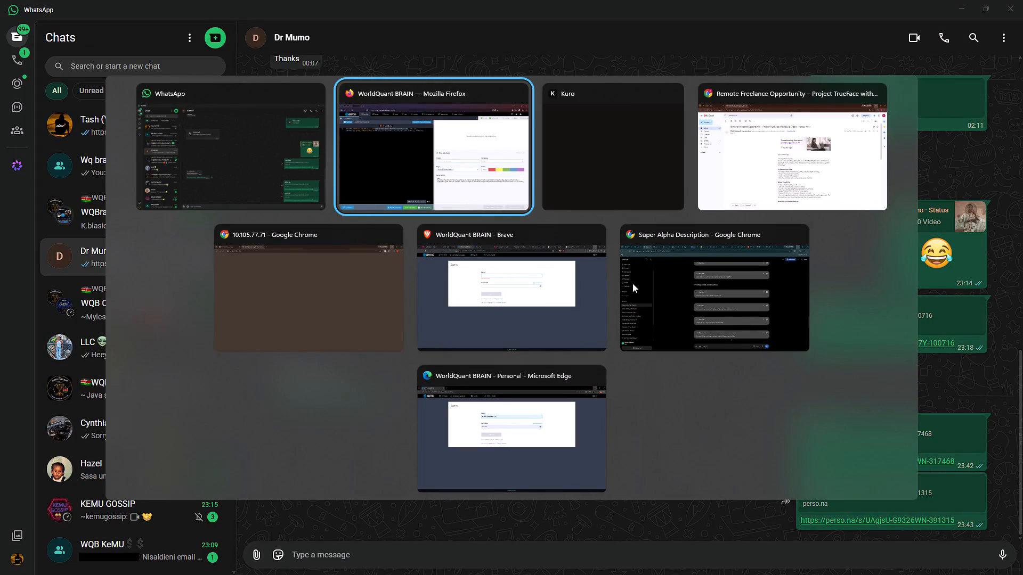
Switch to the Chrome window with WorldQuant BRAIN and search its data for the copied field name probability_label1_3quantile_5day_ohlcv_img.
click(699, 306)
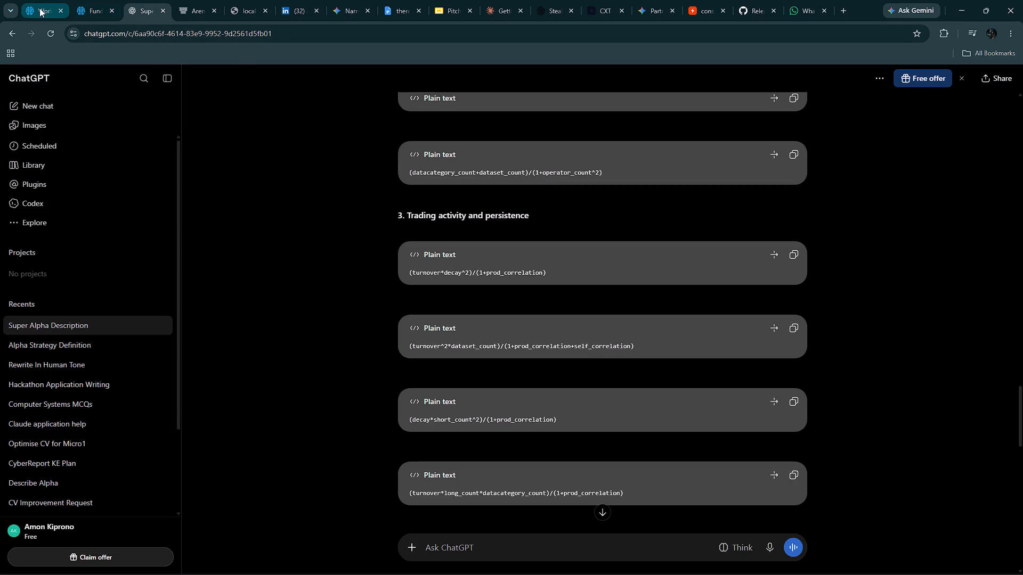
click(76, 4)
scroll(334, 145, up, 4)
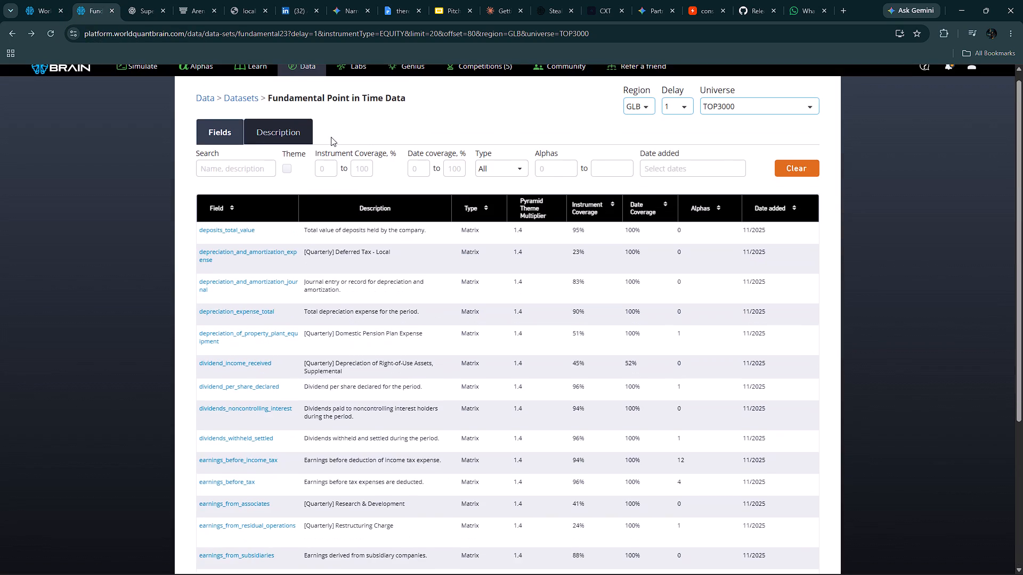
scroll(331, 137, up, 4)
click(316, 77)
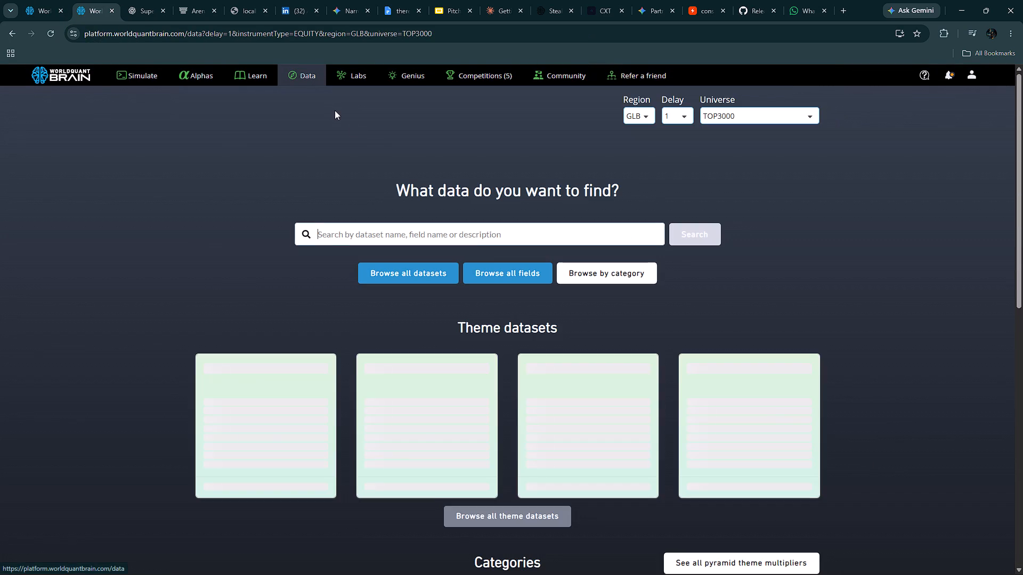
click(368, 233)
key(ctrl+v)
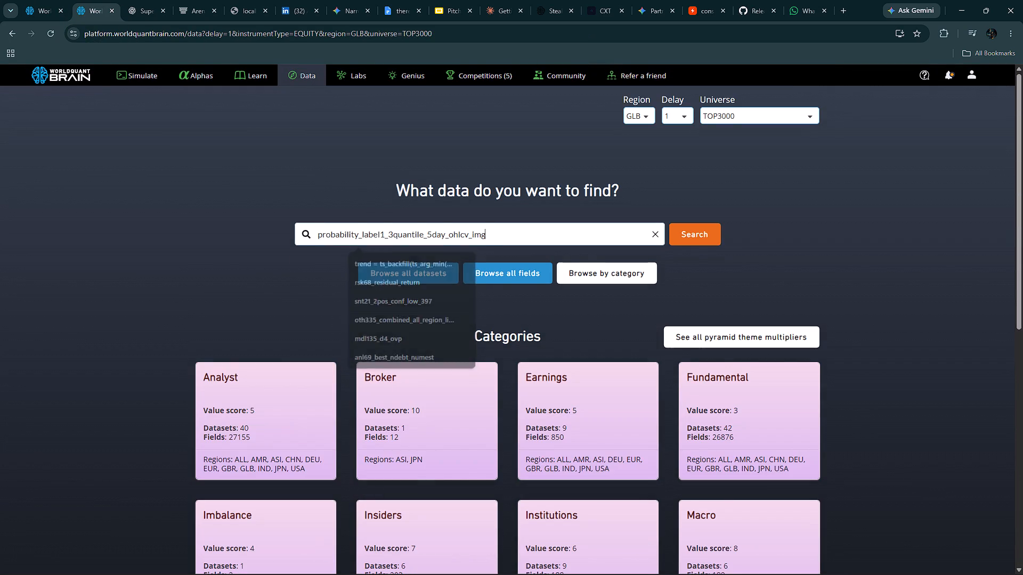
key(Return)
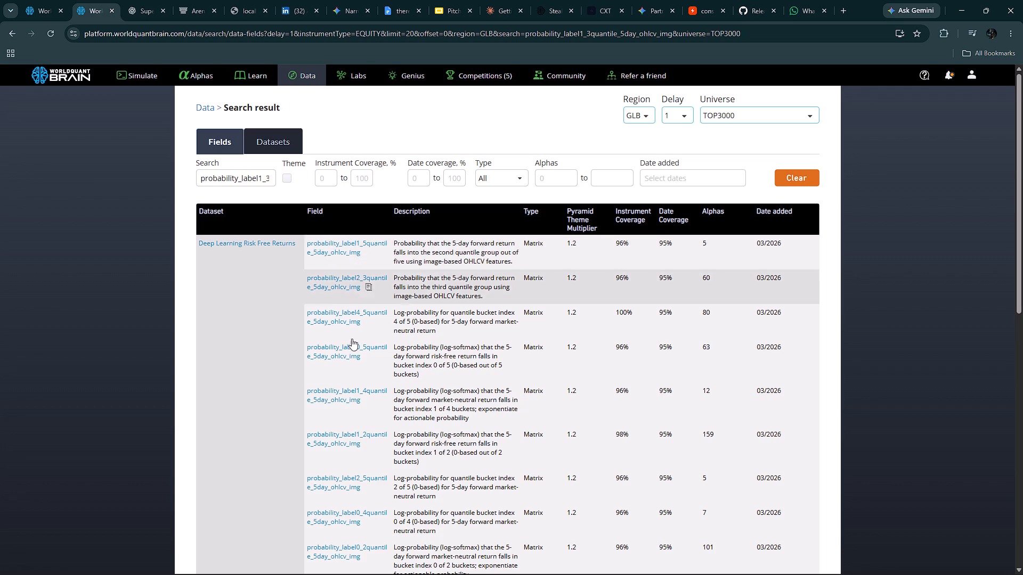
Copy the field name img_pred_return_5d_quartile_4_prob_3 from the Deep Learning Chart-Based Alpha dataset in the search results.
scroll(352, 342, down, 6)
scroll(359, 483, down, 5)
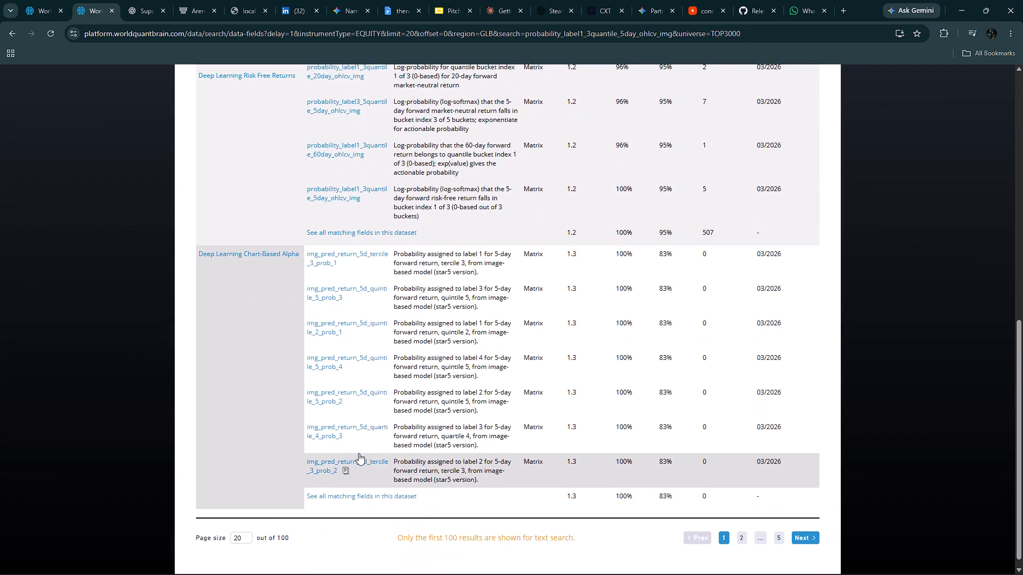
click(350, 429)
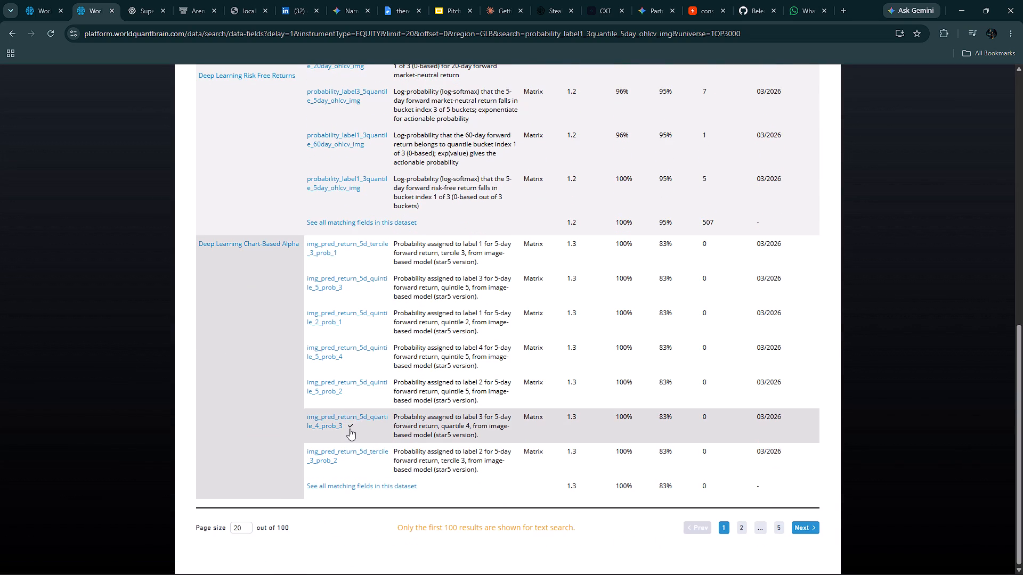
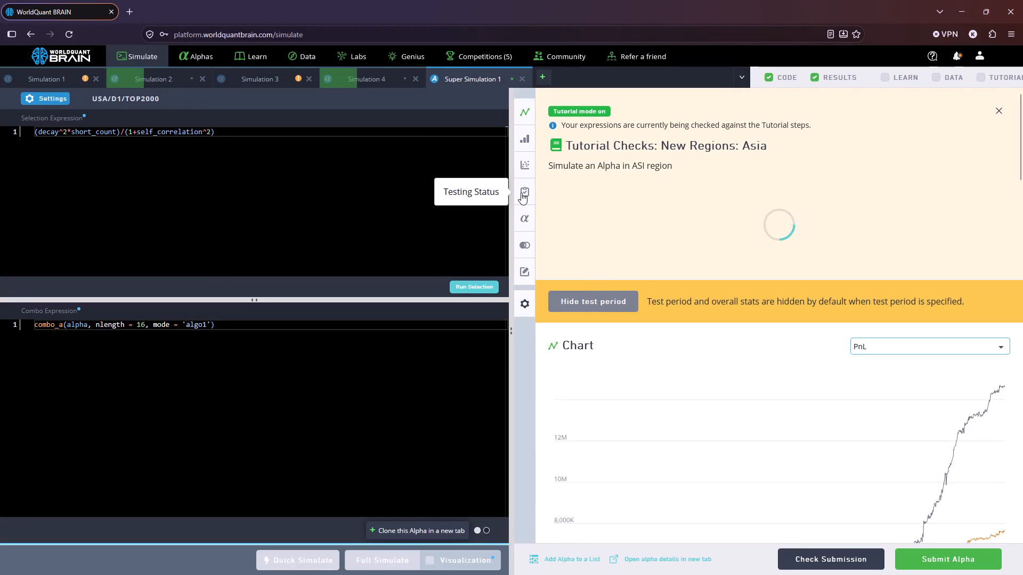
Run the Prod Correlation check for Super Simulation 1 and review its IS Summary for the whole in-sample period.
click(521, 167)
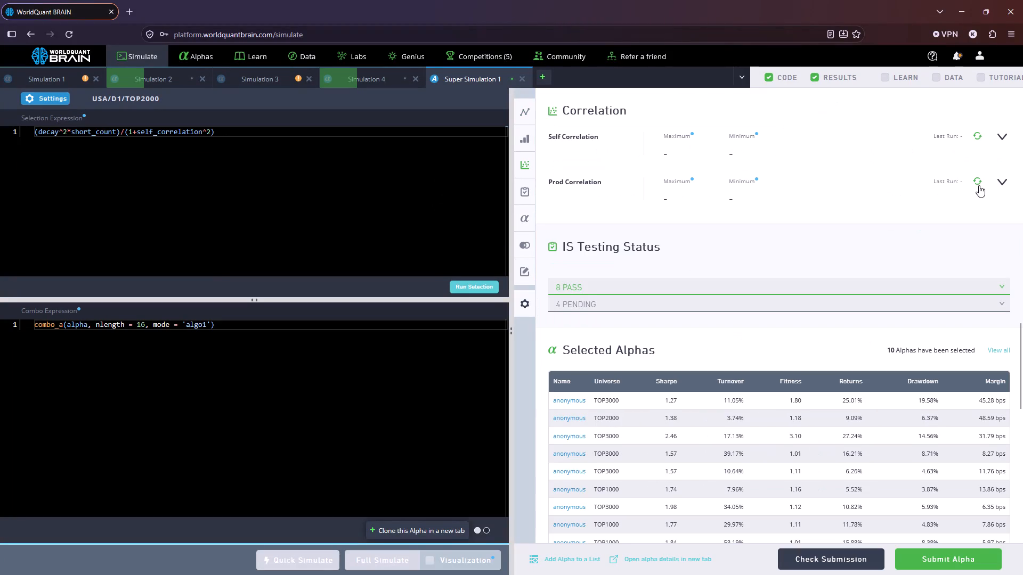
click(978, 182)
scroll(961, 260, down, 5)
scroll(962, 279, up, 7)
scroll(976, 212, up, 3)
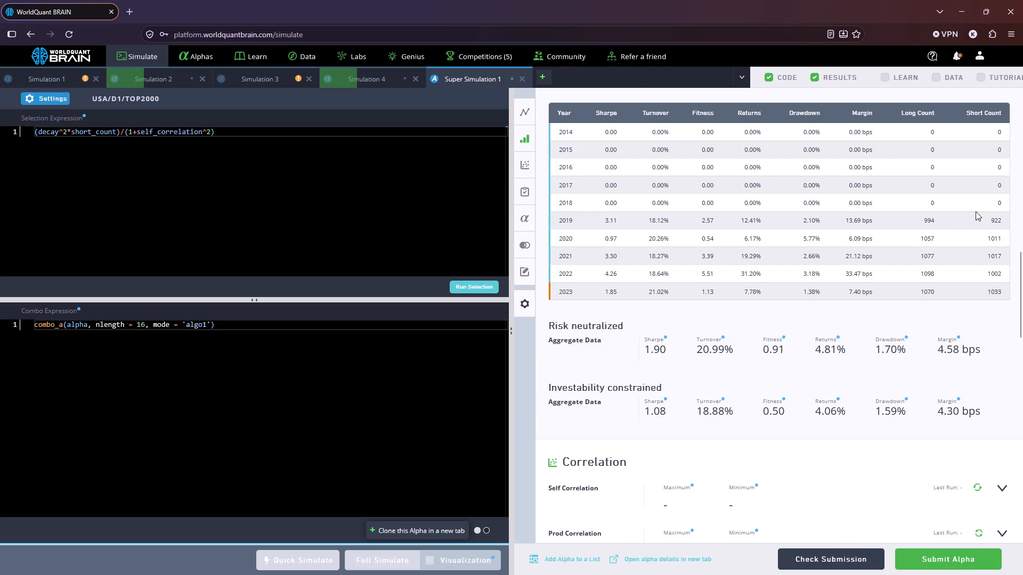
scroll(916, 190, up, 4)
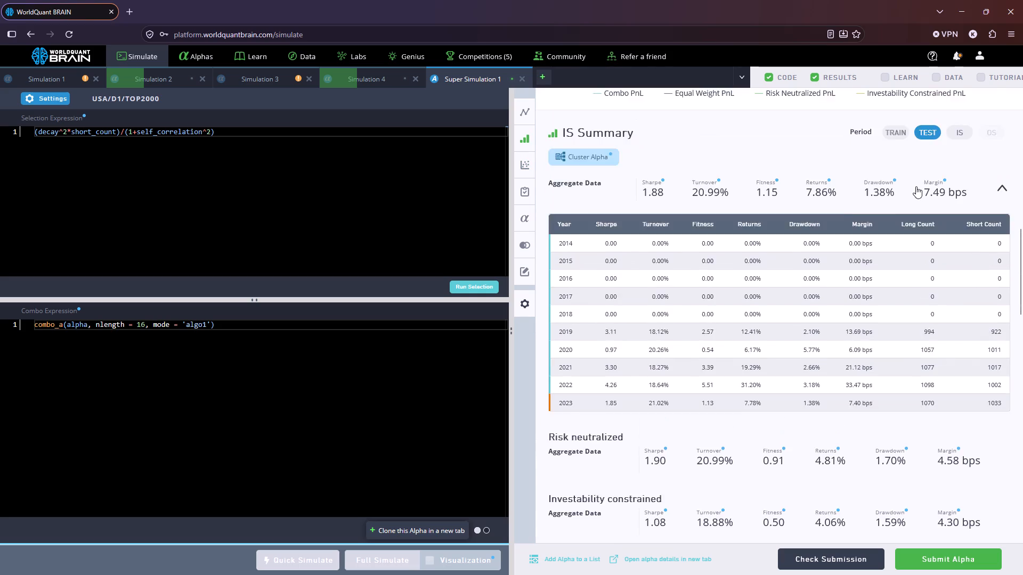
click(965, 298)
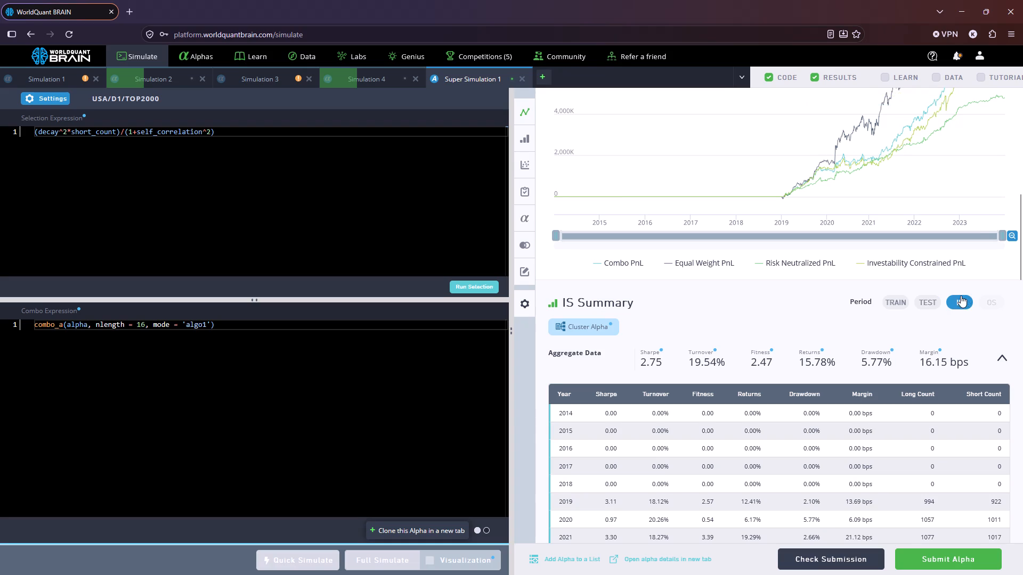
scroll(959, 295, down, 11)
scroll(886, 267, up, 4)
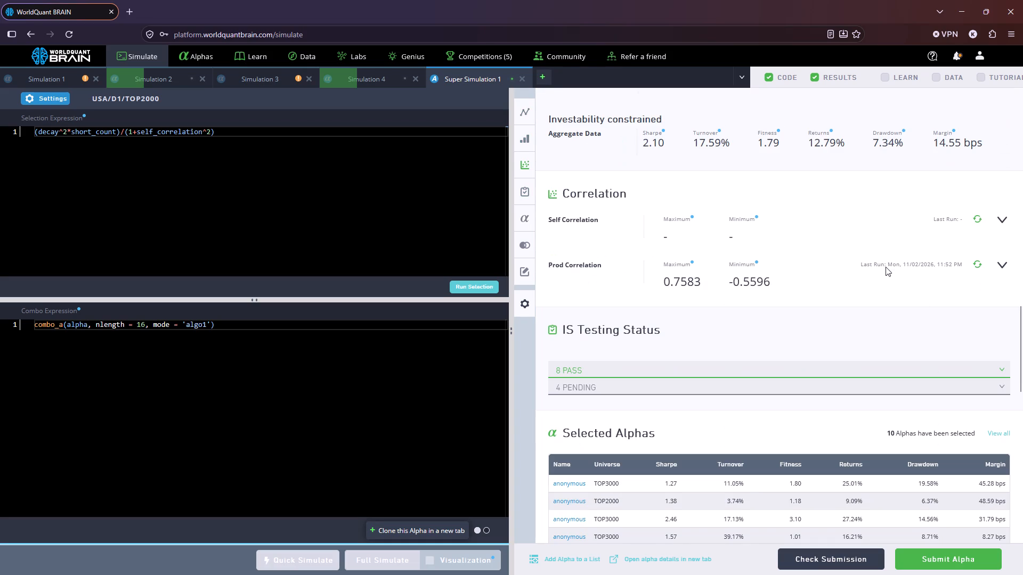
Set nlength to 6 in the combo expression of Super Simulation 1 and run a full simulation.
click(142, 323)
key(BackSpace)
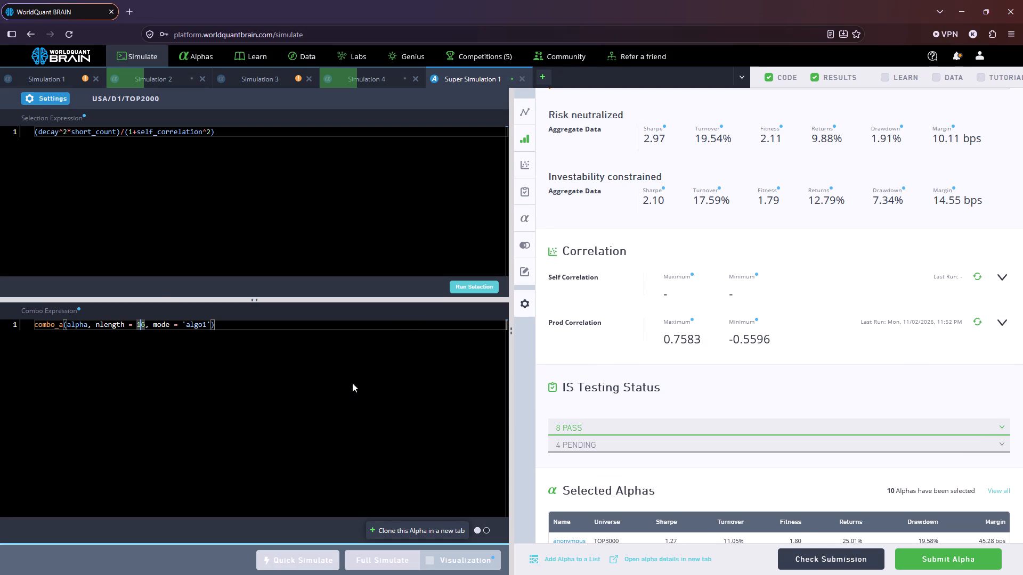
click(388, 557)
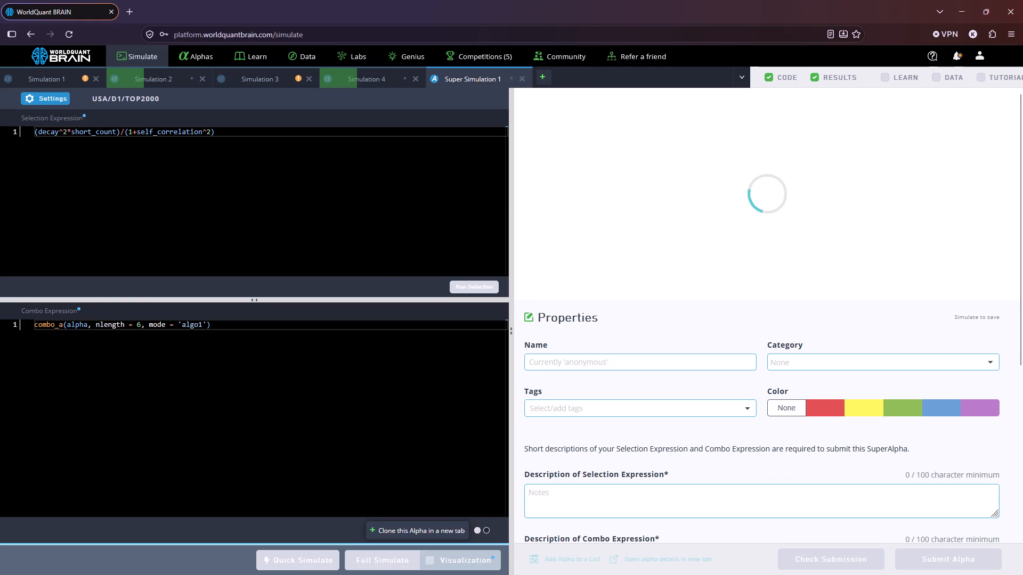
Reveal Simulation 3's test period, then examine its testing warnings and Prod Correlation.
click(260, 78)
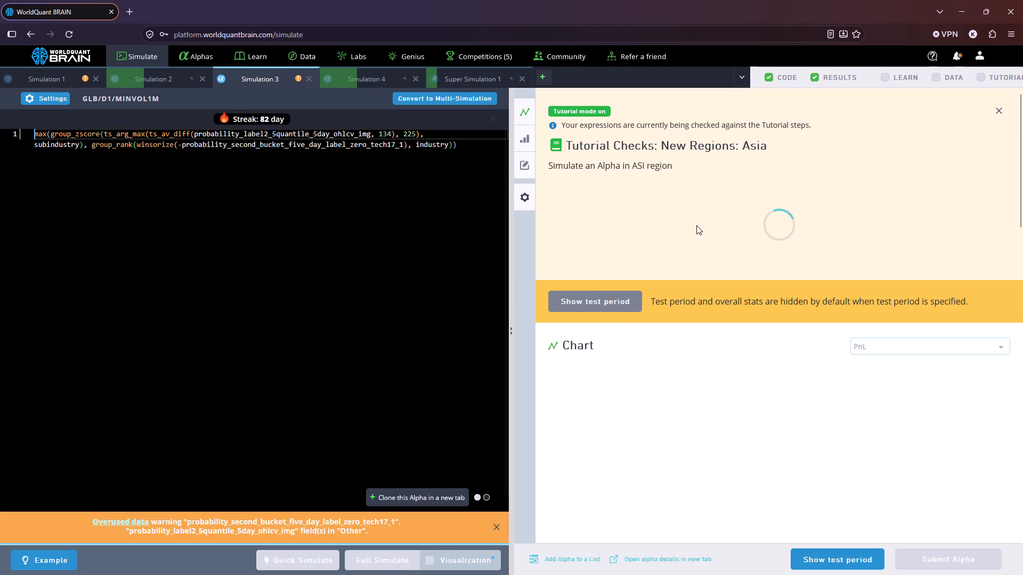
click(600, 306)
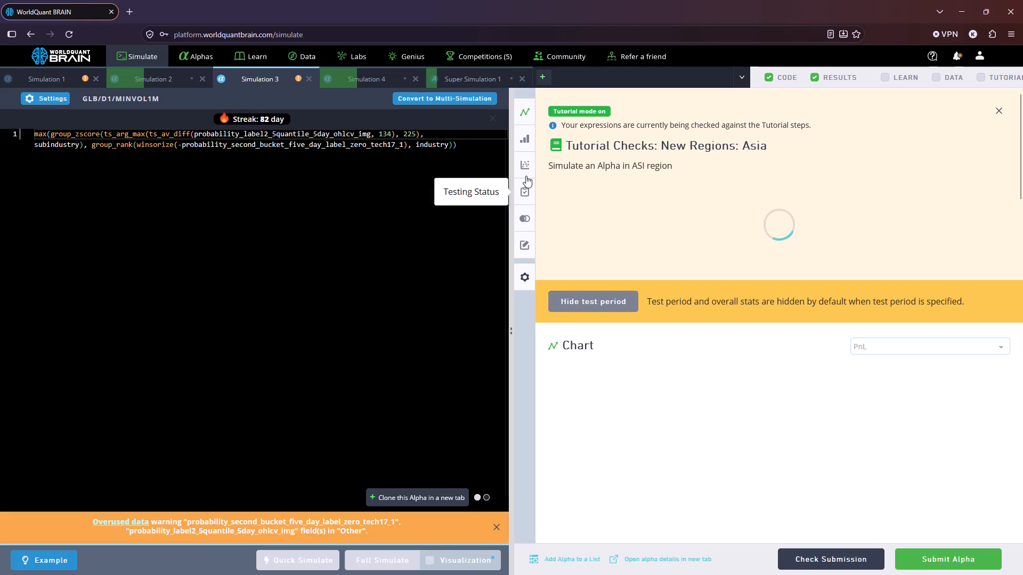
click(522, 161)
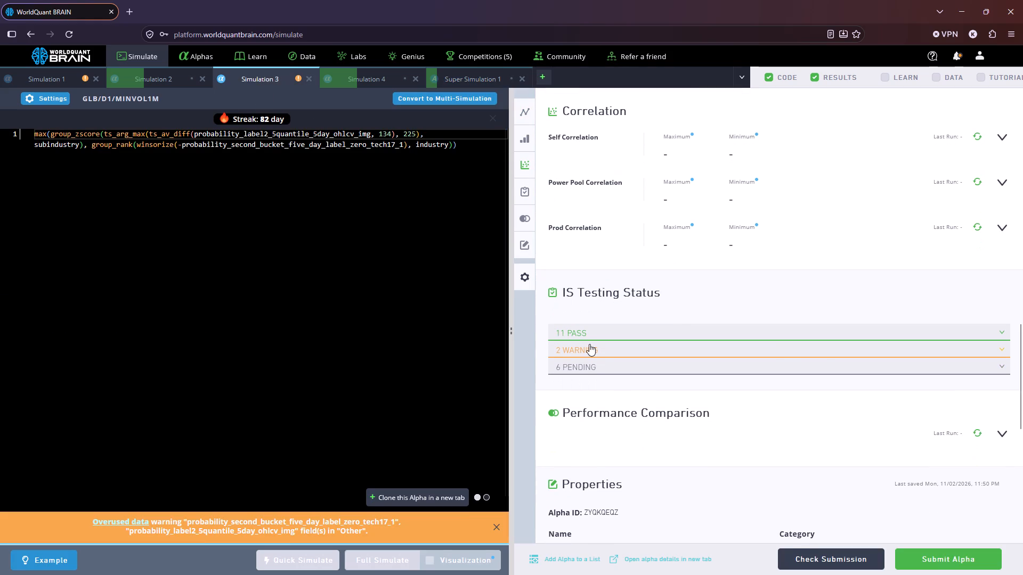
click(589, 344)
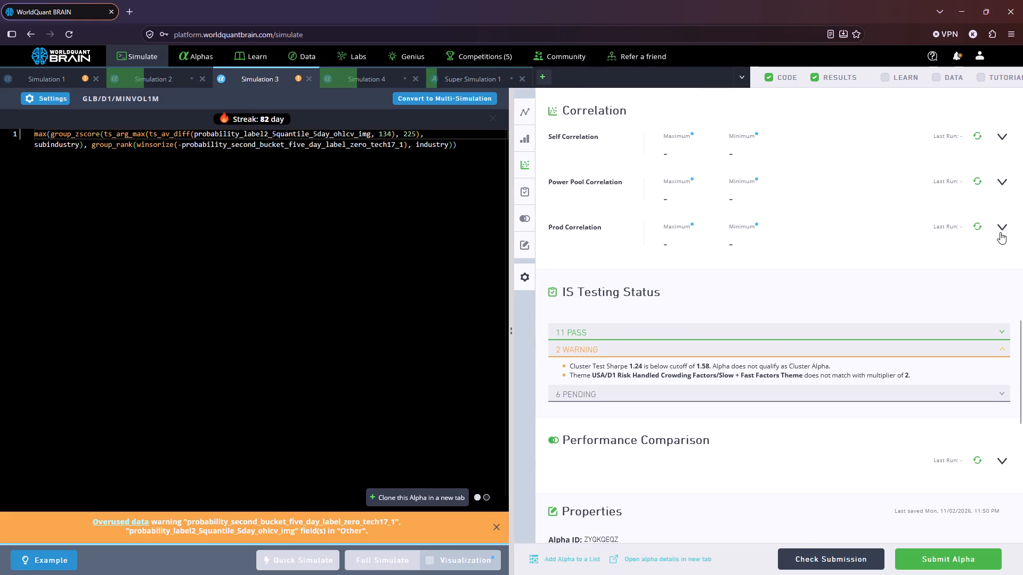
click(1001, 226)
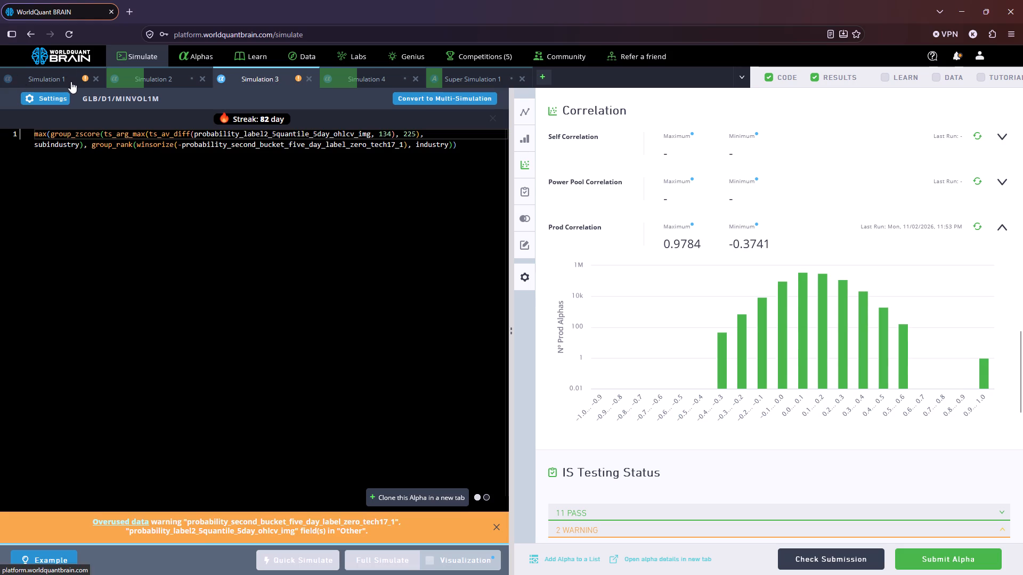
Reveal Simulation 1's test period, then examine its testing warning and Prod Correlation.
click(46, 73)
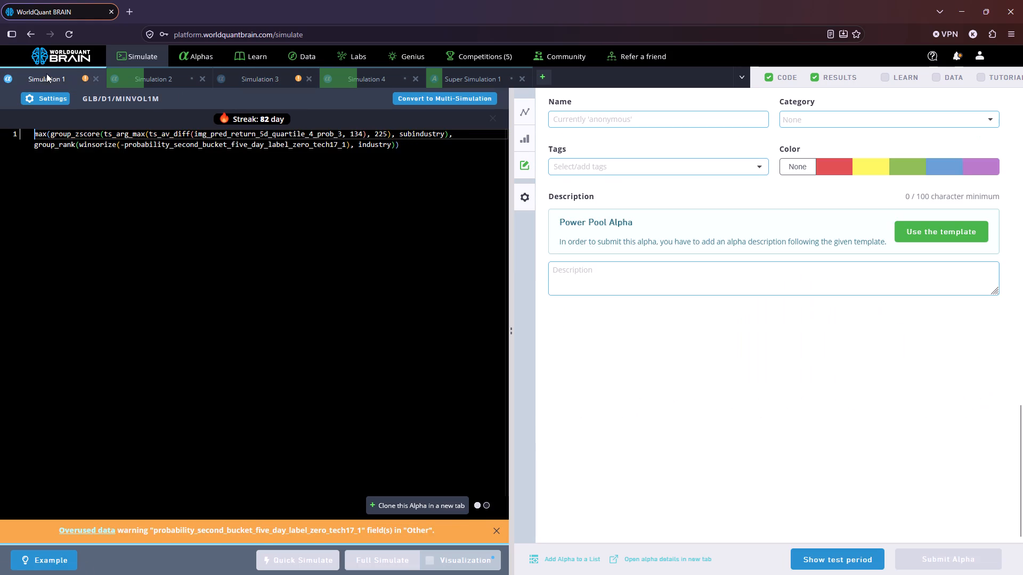
click(813, 561)
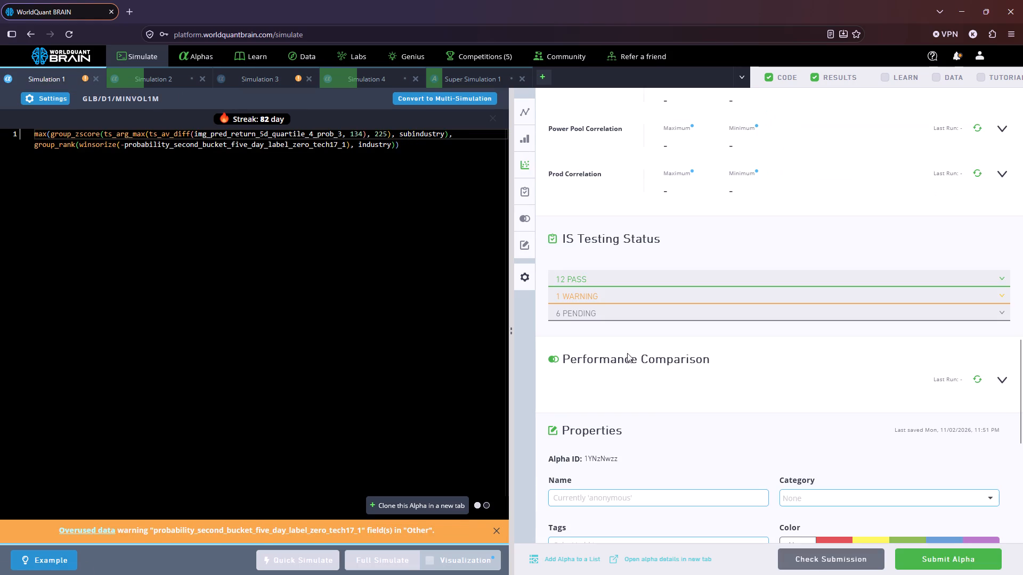
click(590, 298)
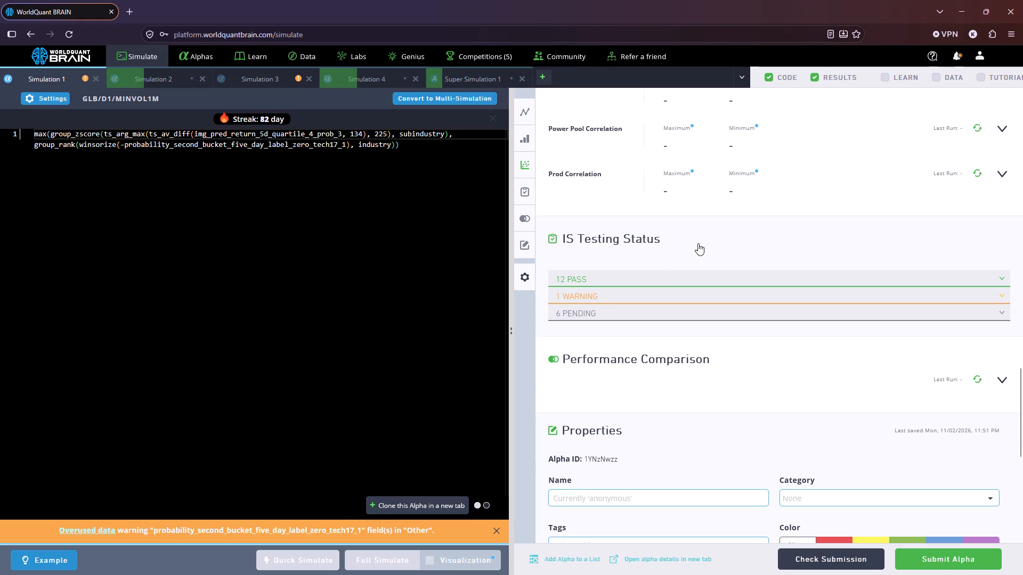
click(1004, 173)
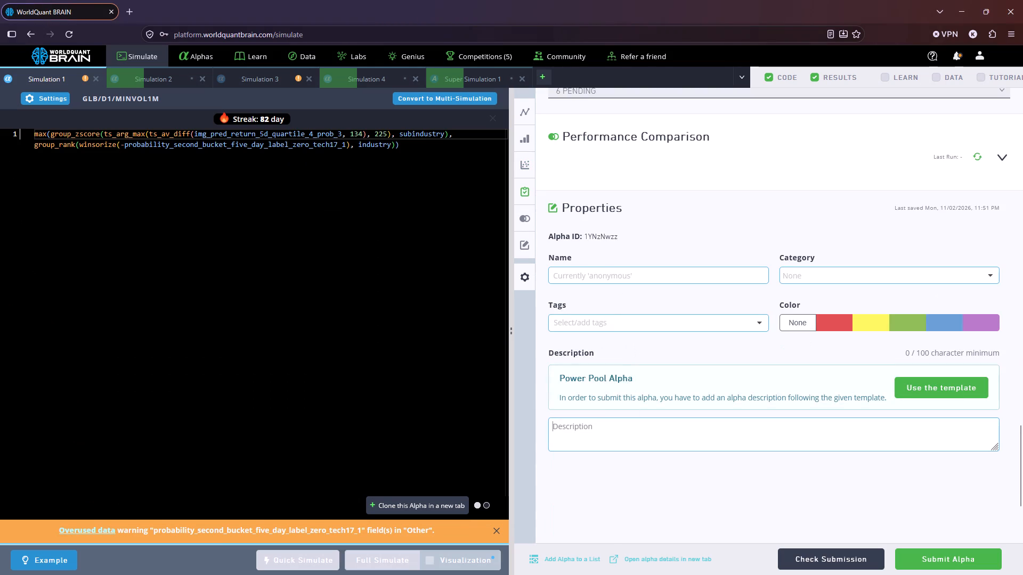
key(ctrl+v)
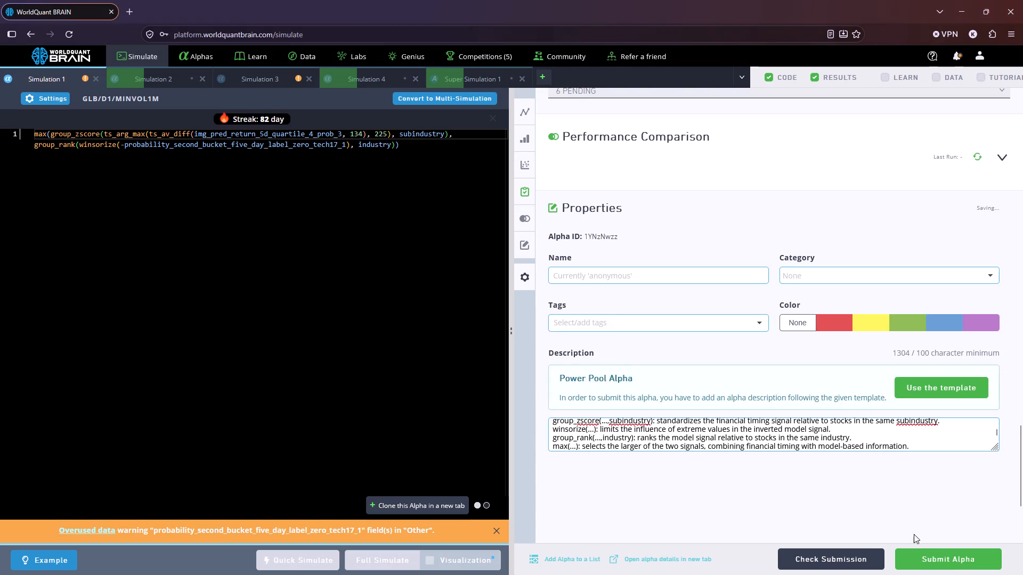
click(920, 551)
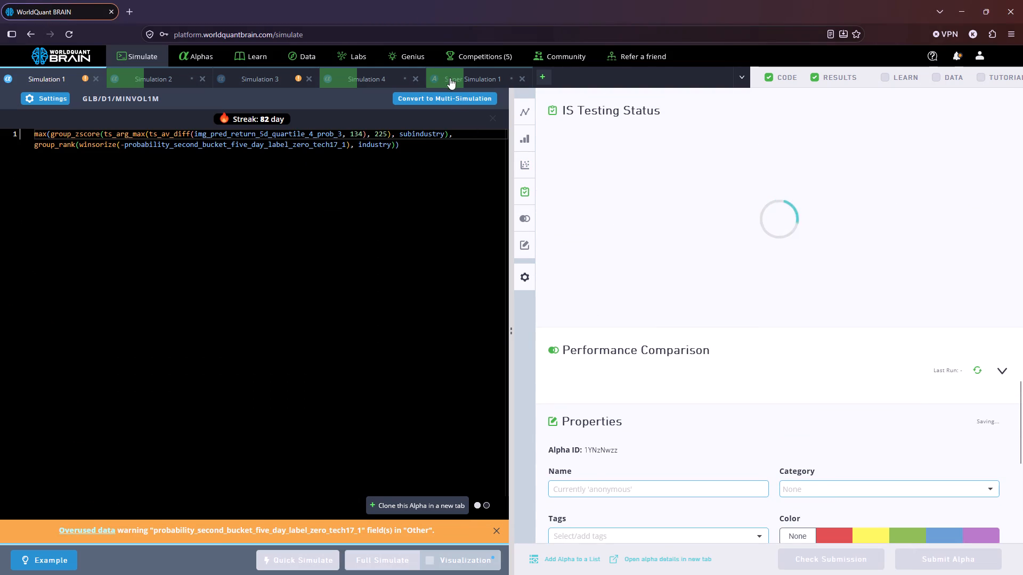
Return to Super Simulation 1 and close Simulation 3.
click(456, 75)
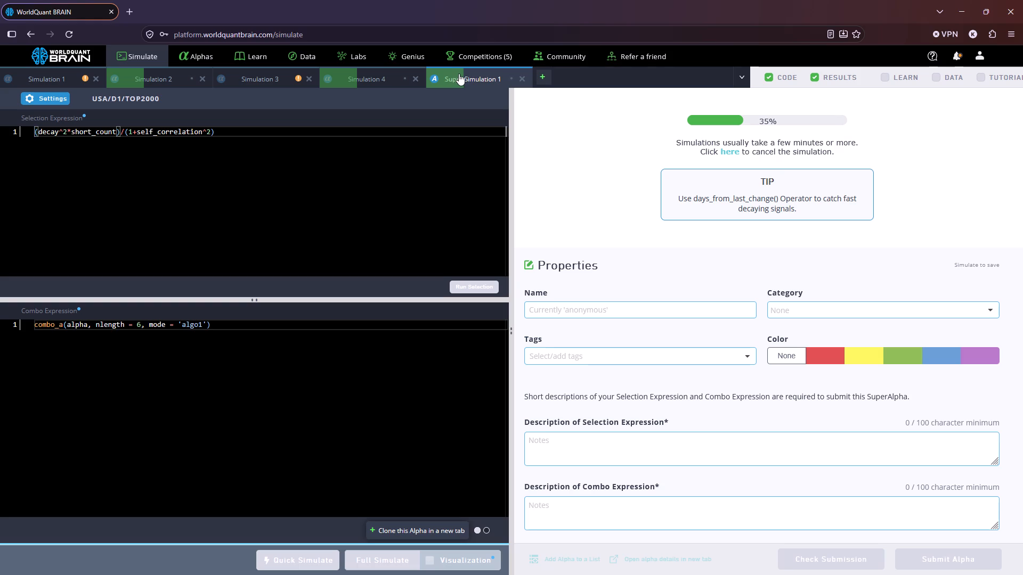
click(311, 78)
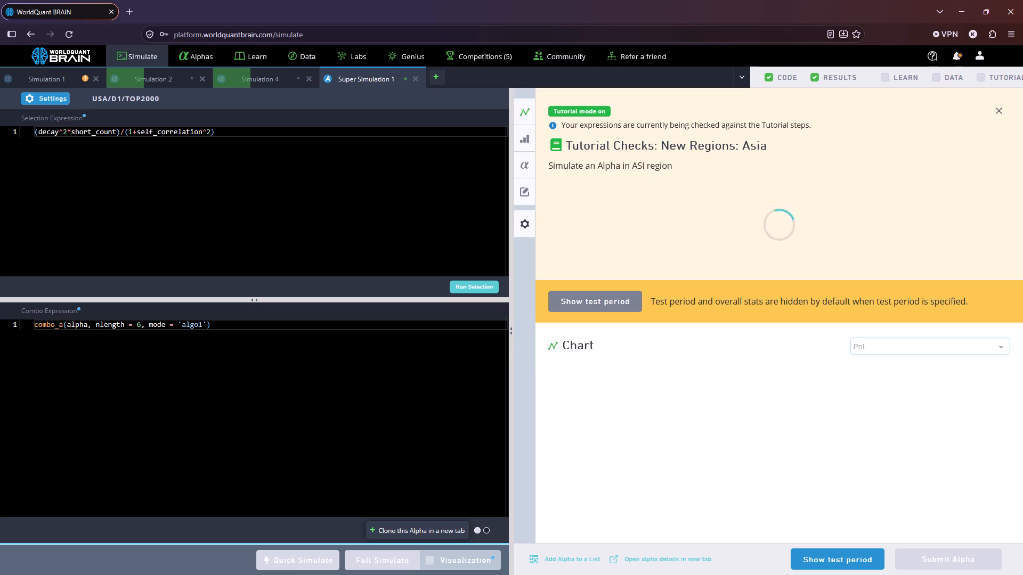
Reveal the test period of the new Super Simulation 1 result and run its Prod Correlation check.
click(574, 298)
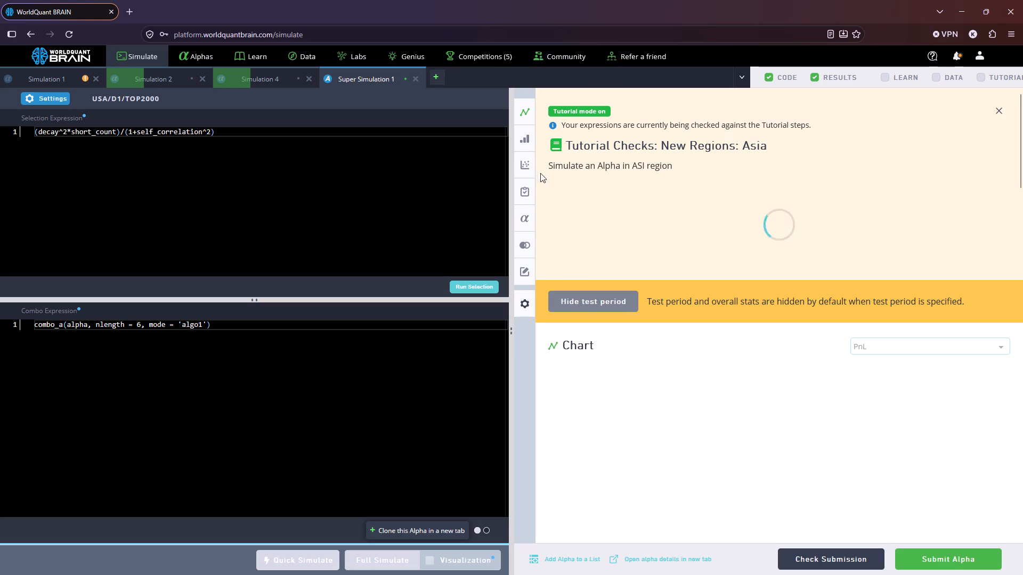
click(522, 164)
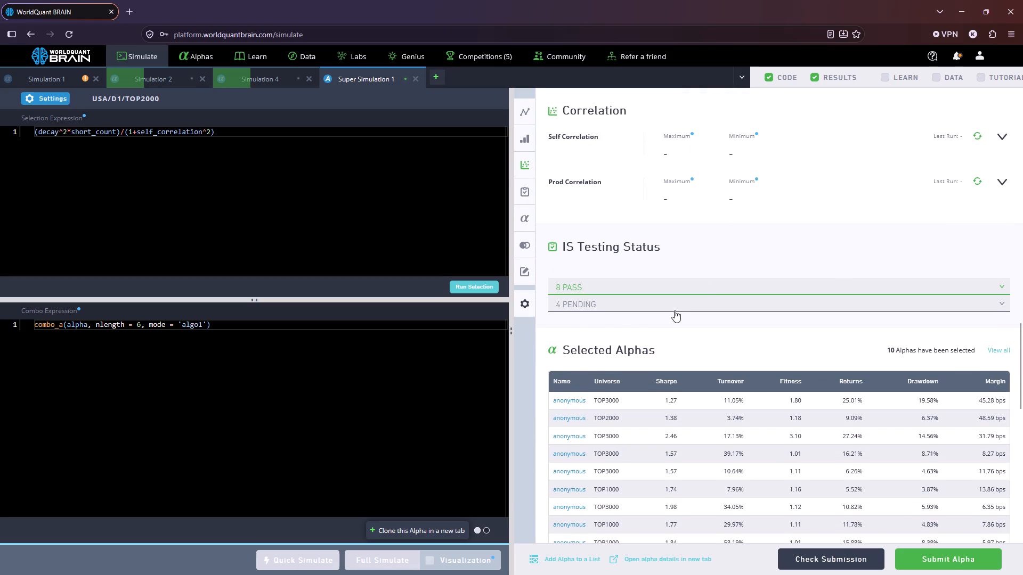
click(1002, 183)
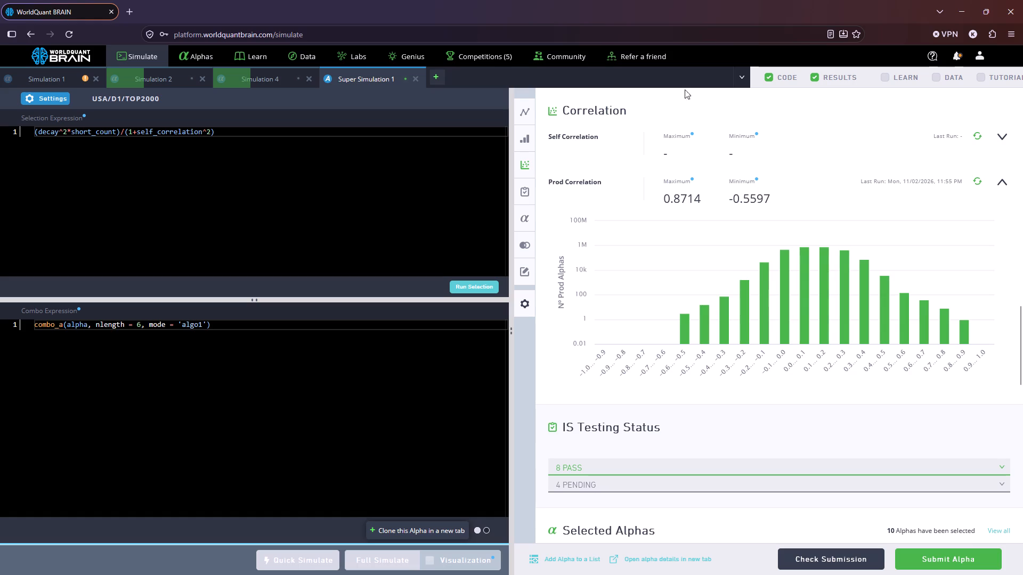
Set nlength to 65 in the combo expression of Super Simulation 1 and run a full simulation.
click(139, 328)
key(5)
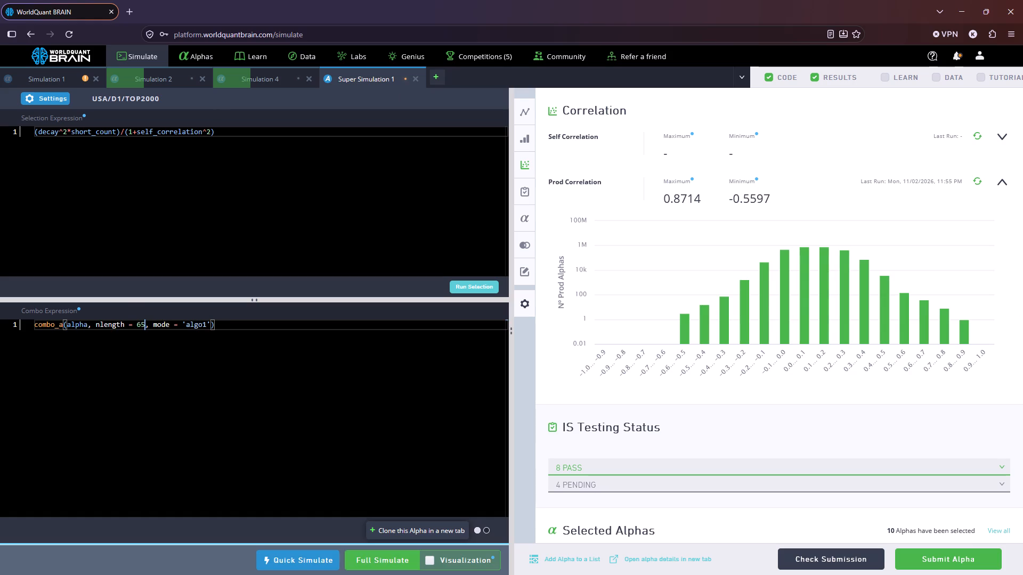
click(378, 557)
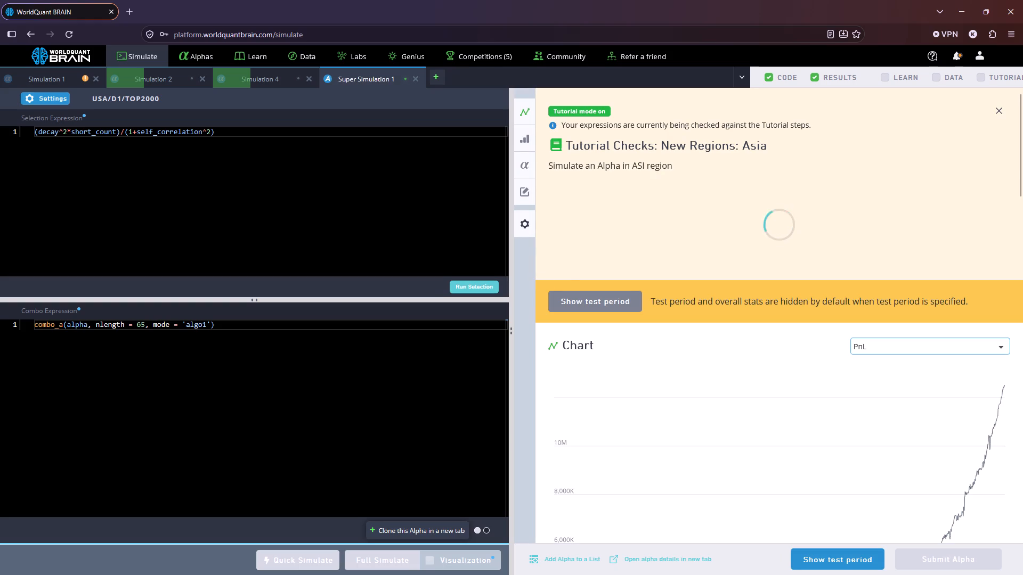
Reveal the test period of the new Super Simulation 1 result and run its Prod Correlation check.
click(570, 301)
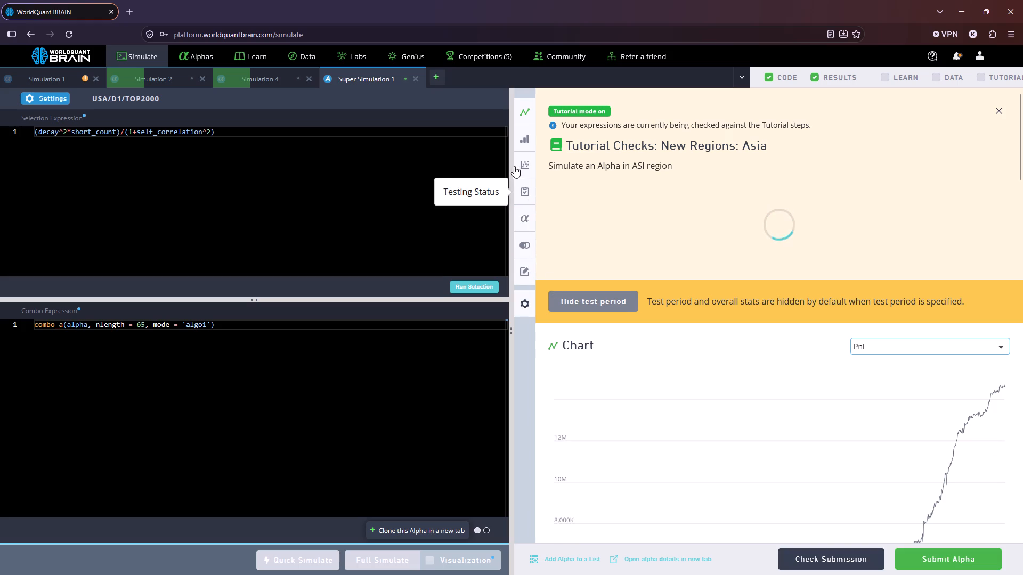
click(526, 163)
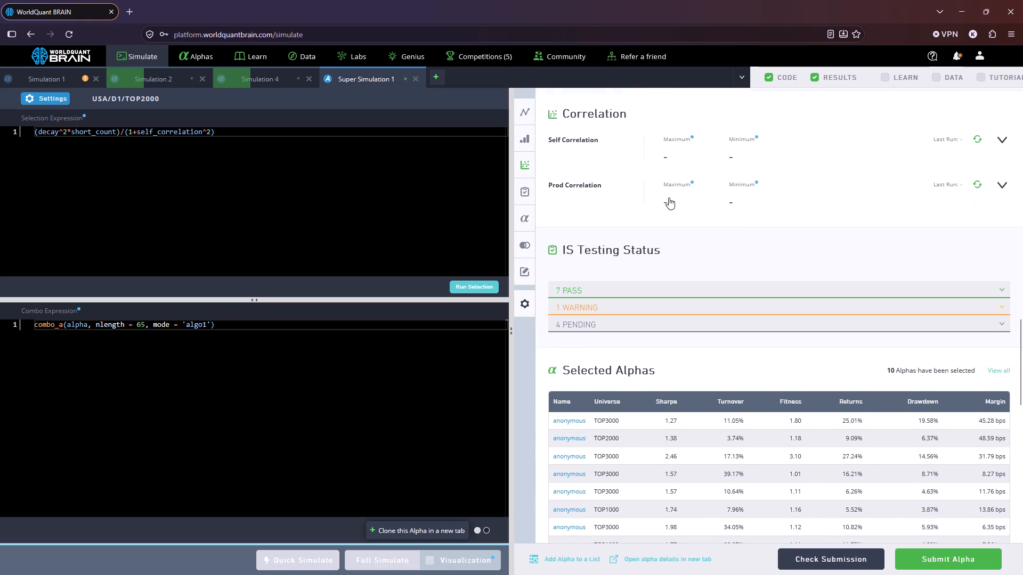
click(999, 185)
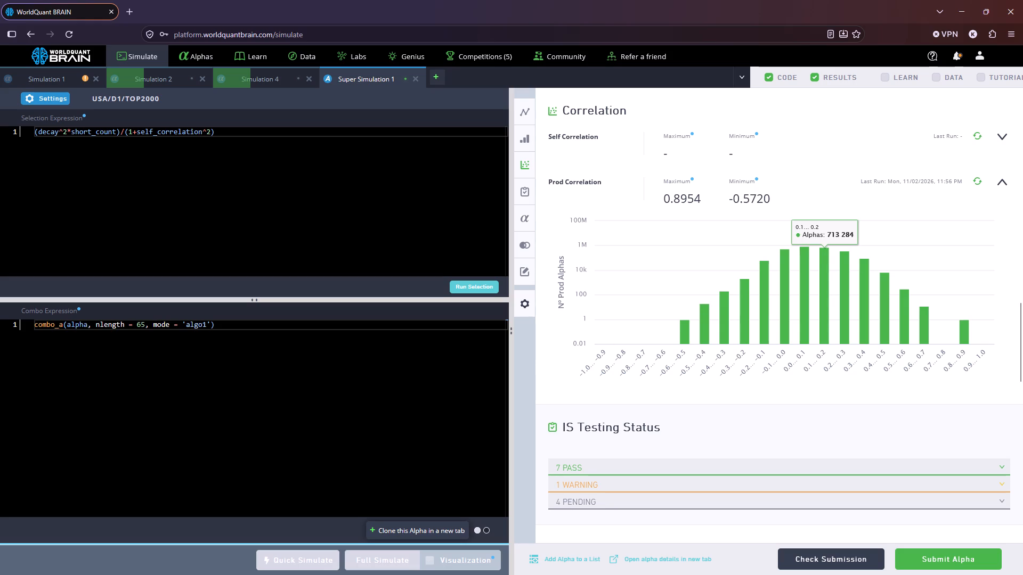
Set nlength to 36 in the combo expression of Super Simulation 1.
click(141, 327)
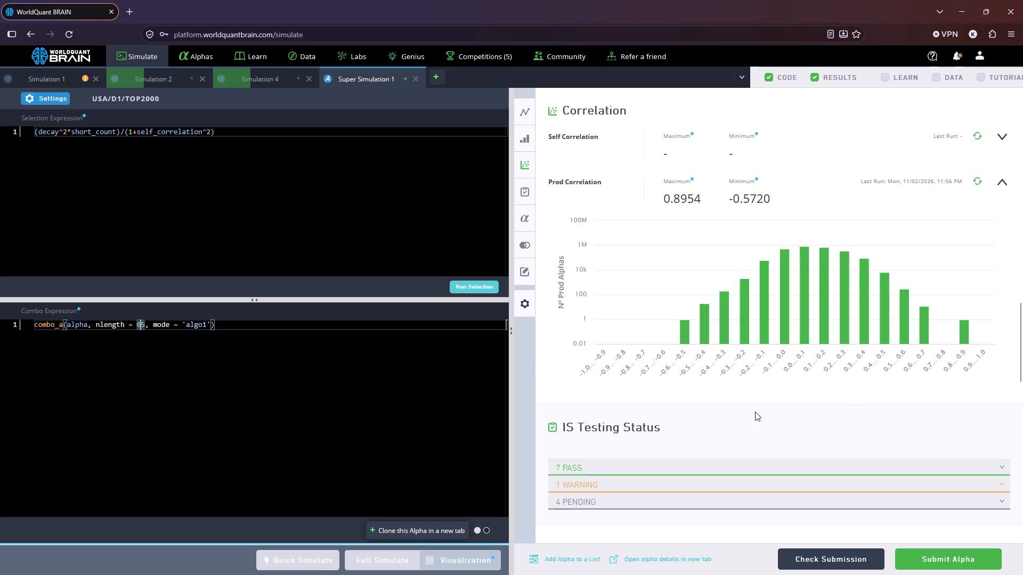
key(BackSpace)
key(Right)
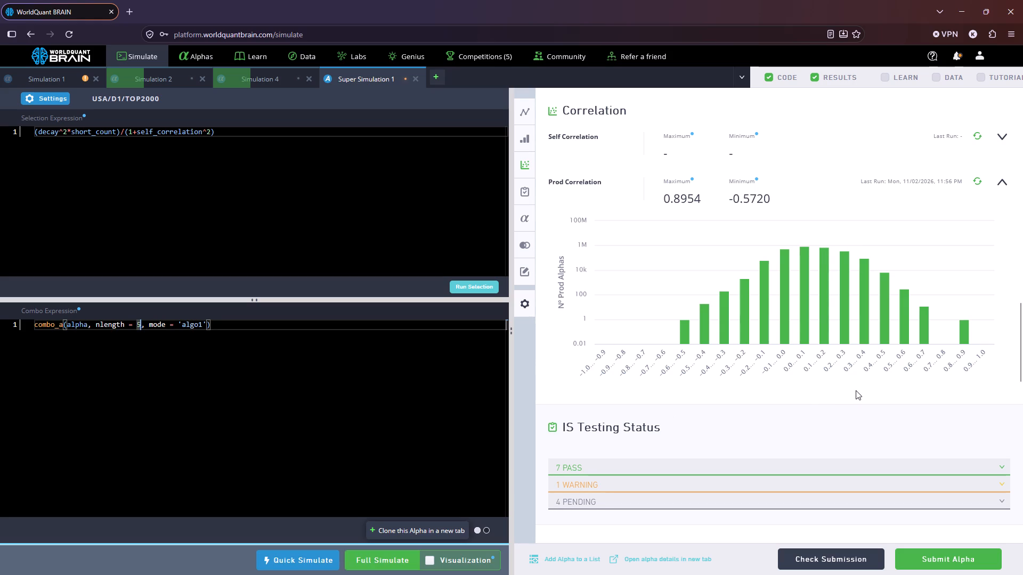
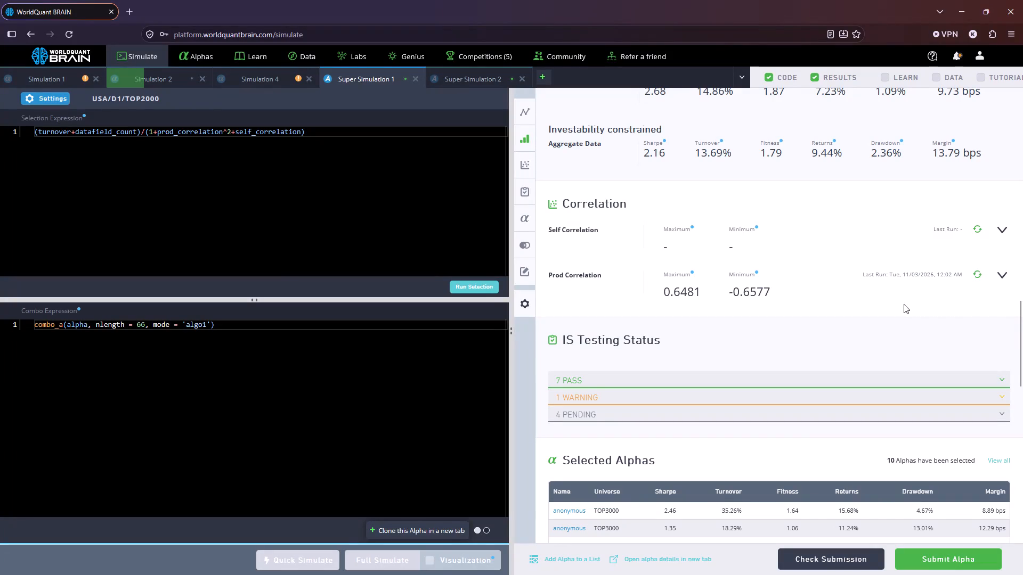
Set the Super Simulation 1 alpha's colour to green in its Properties section.
scroll(840, 344, down, 7)
scroll(886, 359, up, 1)
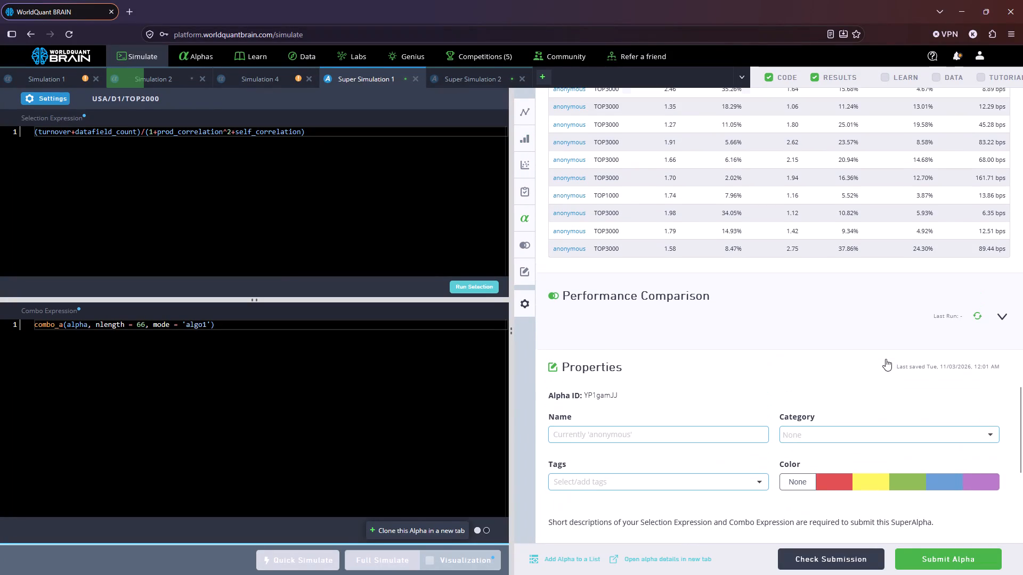
click(908, 476)
Switch the IS Summary of Super Simulation 1 to the IS period and examine its yearly and aggregate results.
scroll(904, 310, up, 10)
scroll(936, 276, up, 4)
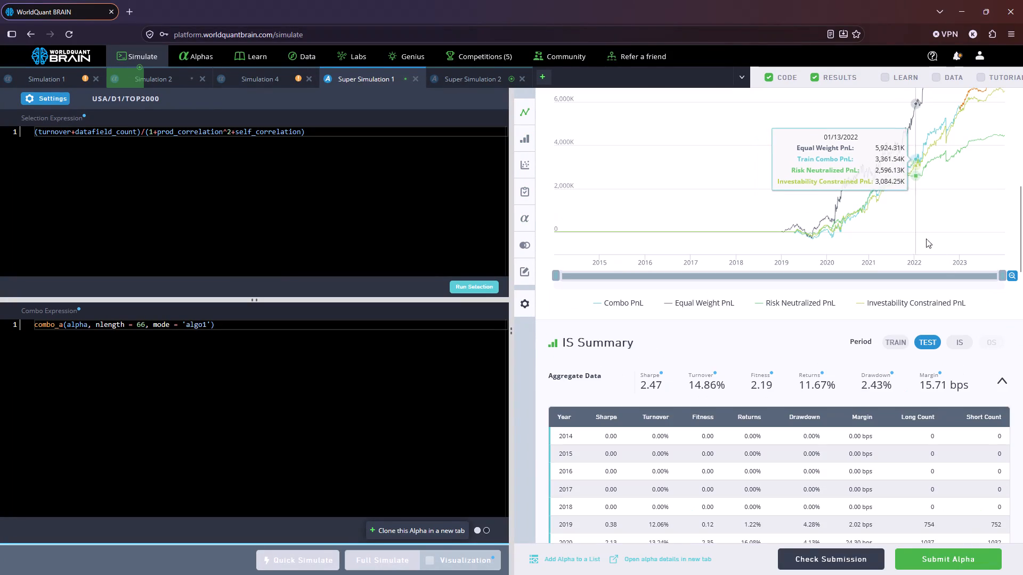
click(953, 338)
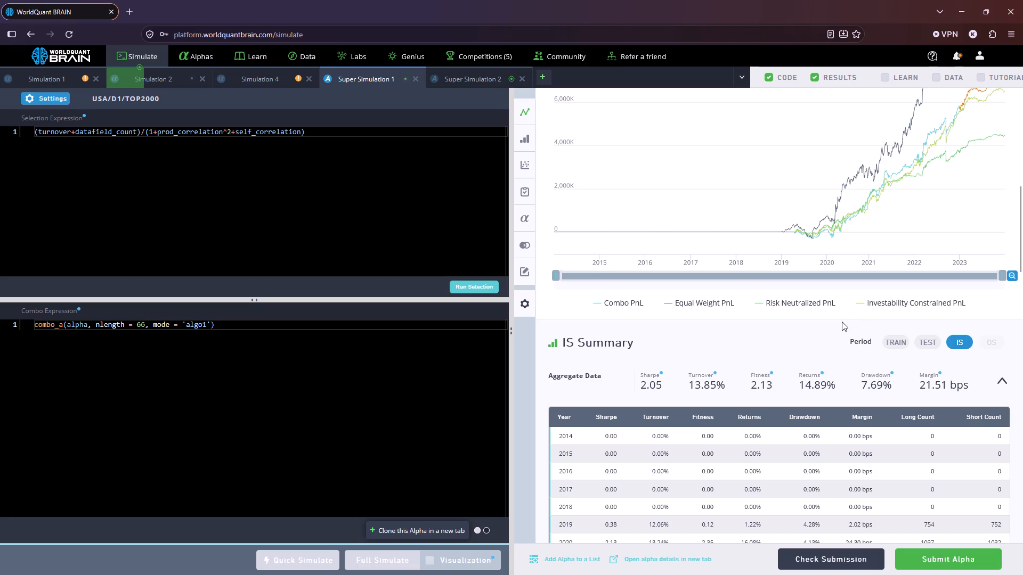
scroll(841, 323, down, 13)
scroll(840, 328, up, 10)
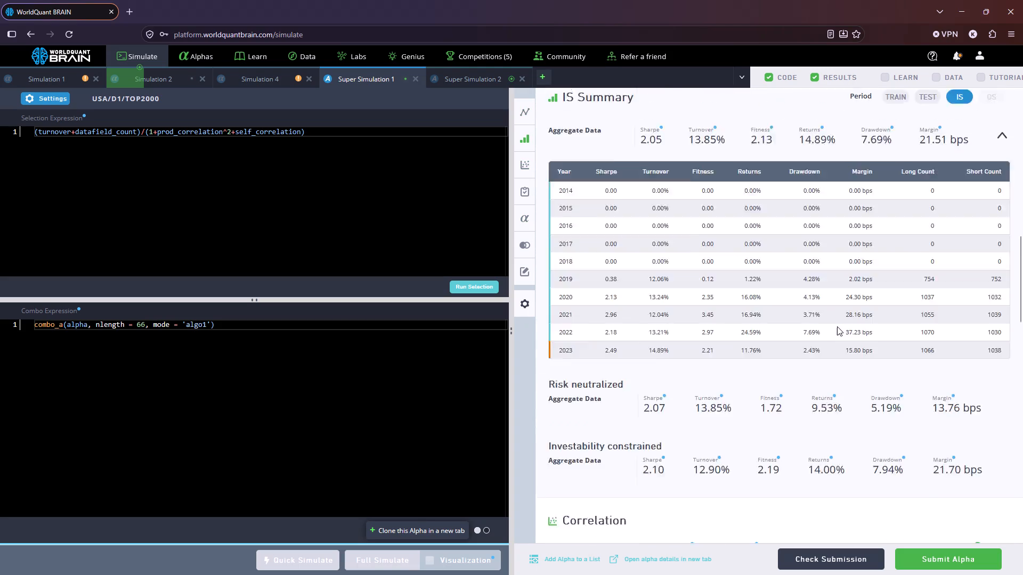
scroll(837, 326, up, 6)
Open the Consultant Leaderboard and examine the account's own row for submission and correlation figures.
click(469, 56)
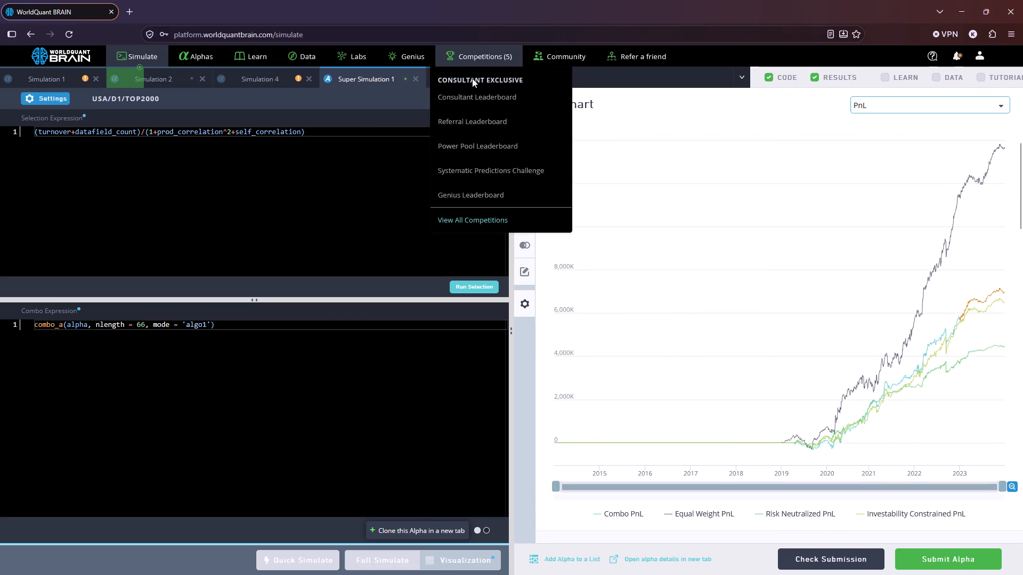
click(468, 95)
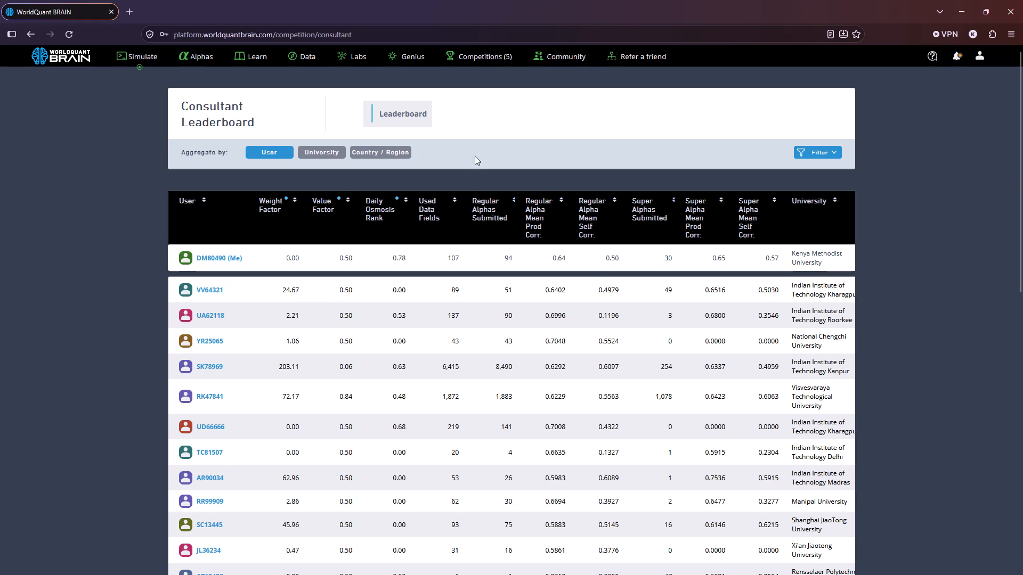
scroll(596, 292, up, 3)
click(497, 94)
scroll(507, 274, up, 5)
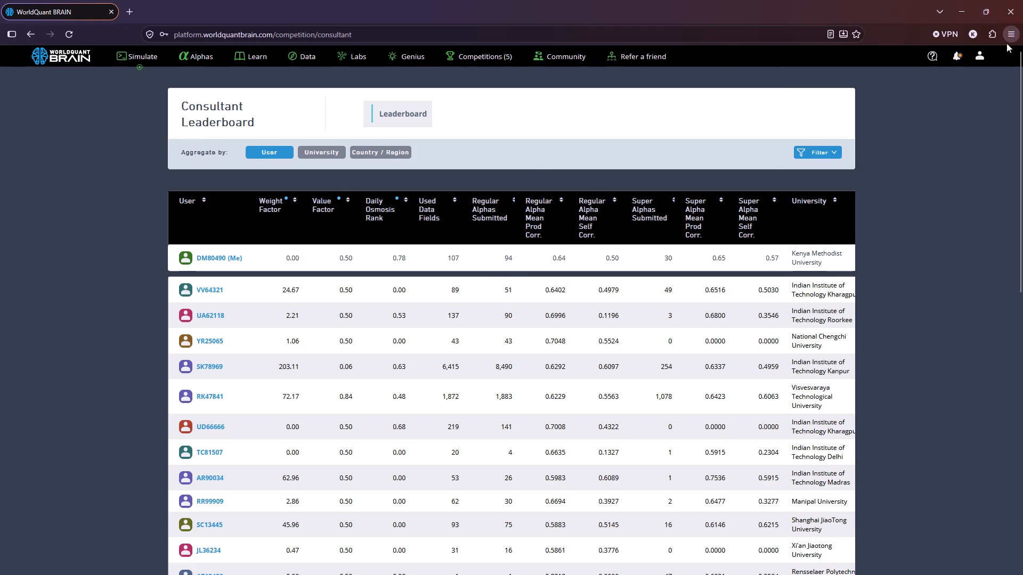
Open the profile's performance page and review the Base Payment and Submitted Alphas charts and tables.
click(979, 53)
click(936, 75)
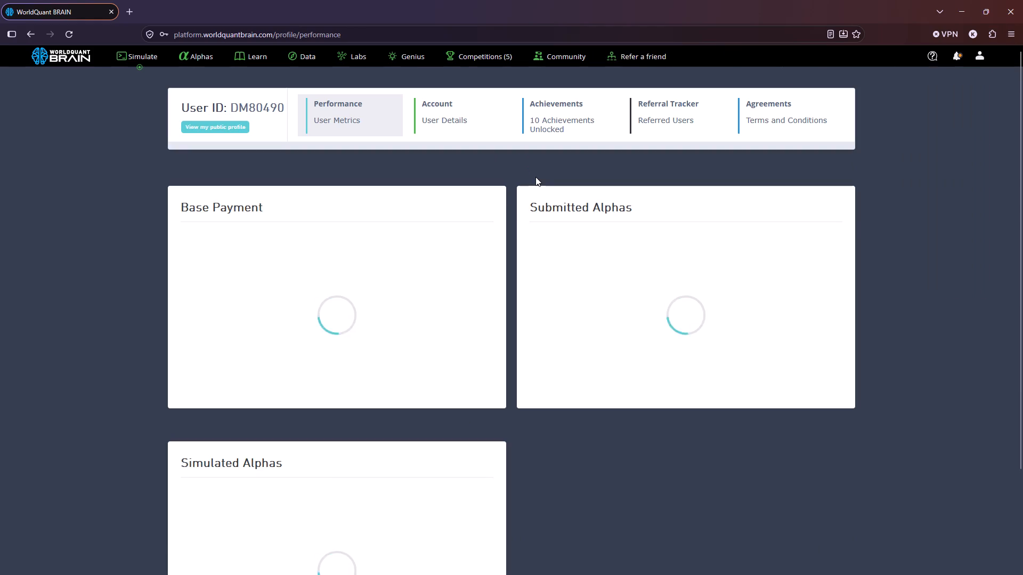
scroll(434, 486, down, 2)
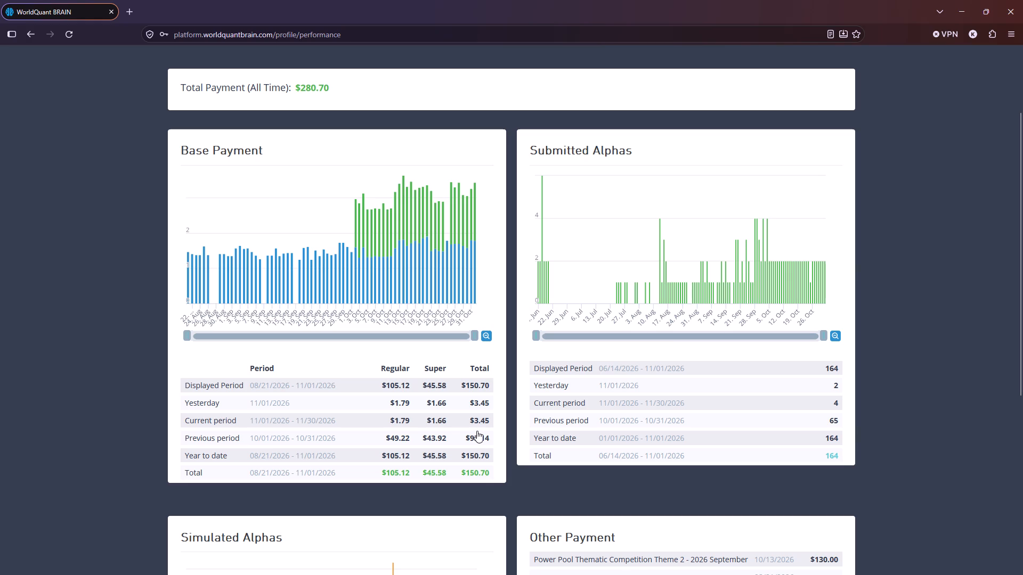
scroll(477, 428, up, 6)
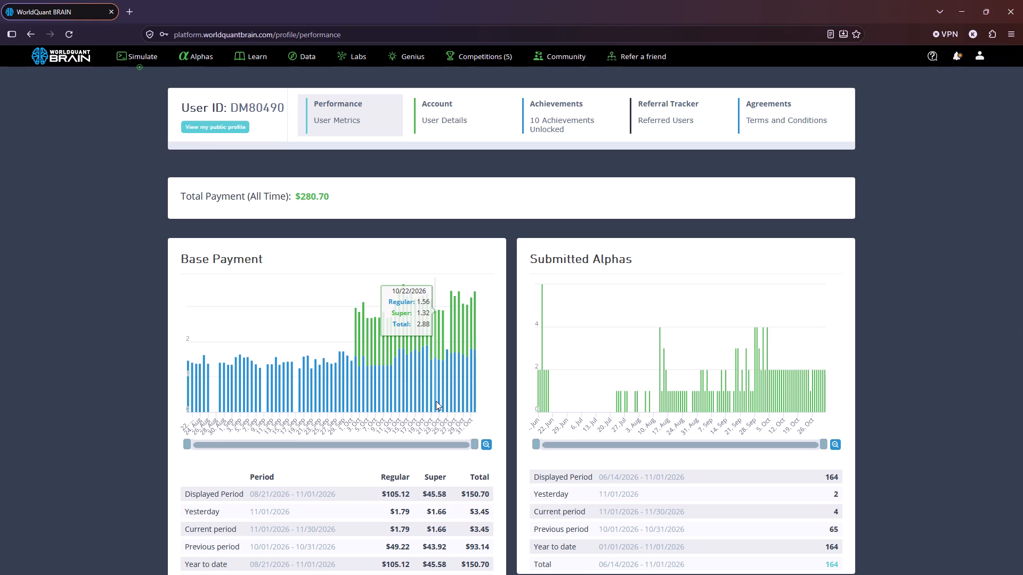